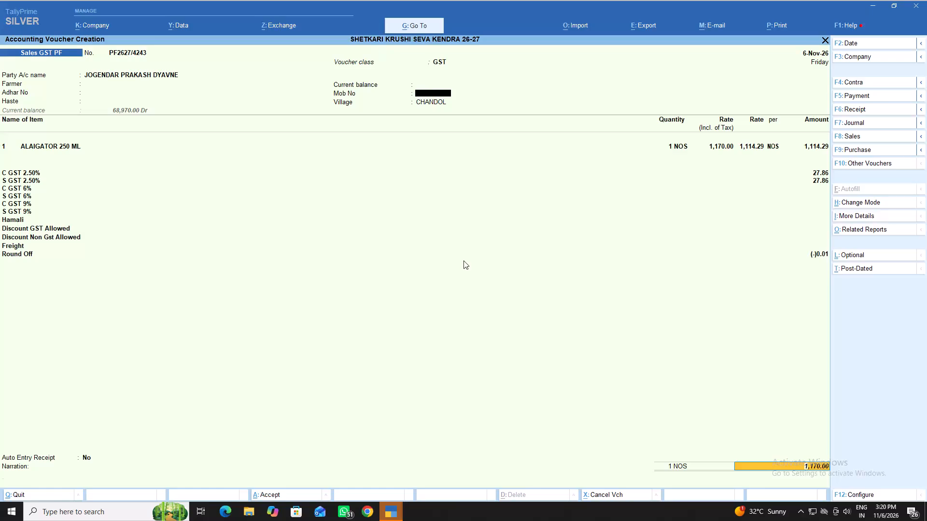
Save the sales voucher for ALAIGATOR 250 ML and skip printing its tax invoice.
key(Return)
key(Return)
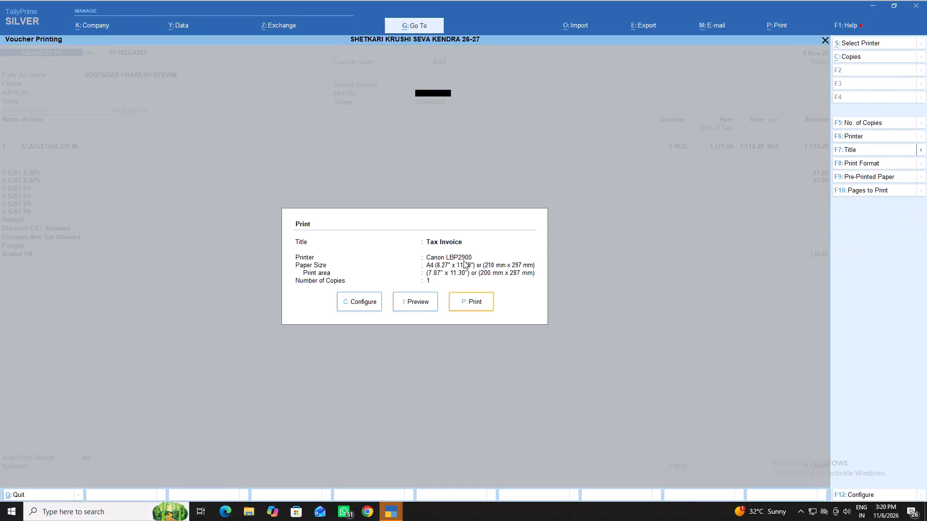
key(Escape)
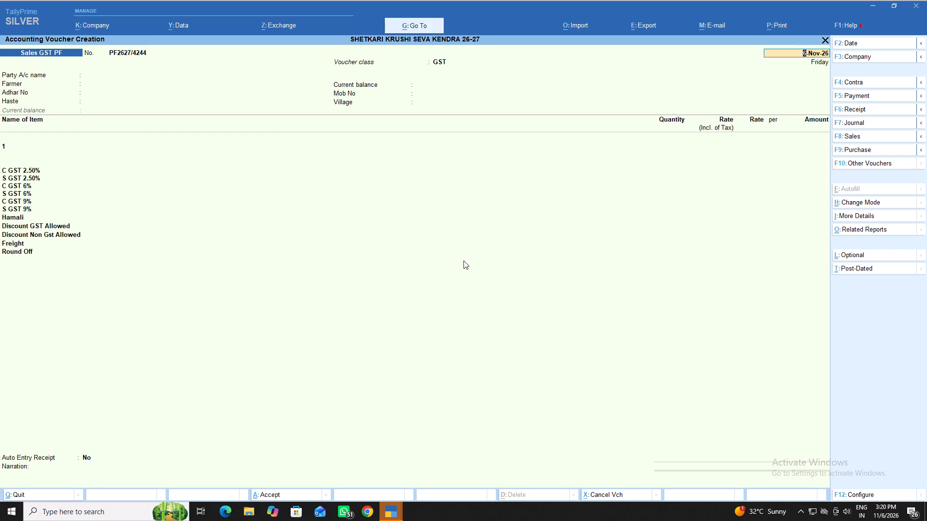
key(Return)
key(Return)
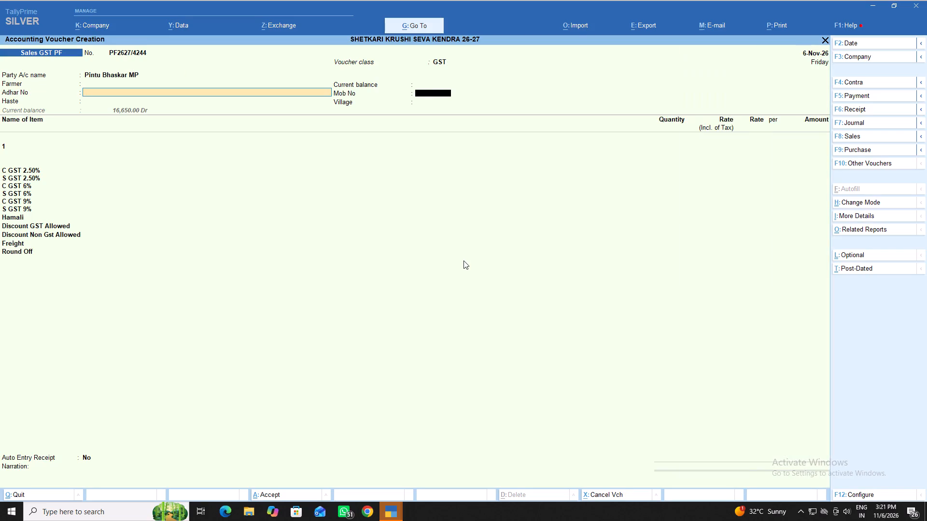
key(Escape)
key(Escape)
Start a new Purchase GST voucher dated 5.11.2026.
key(Down)
key(Down)
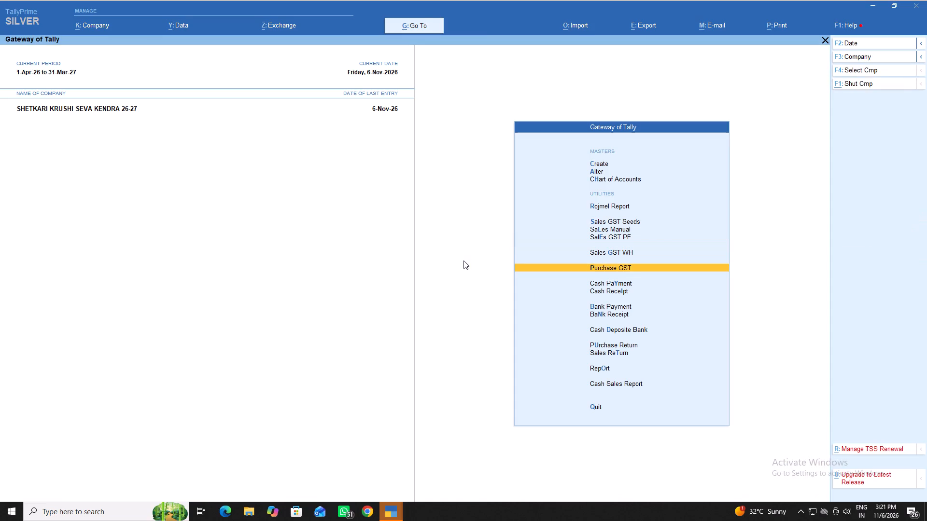
key(Return)
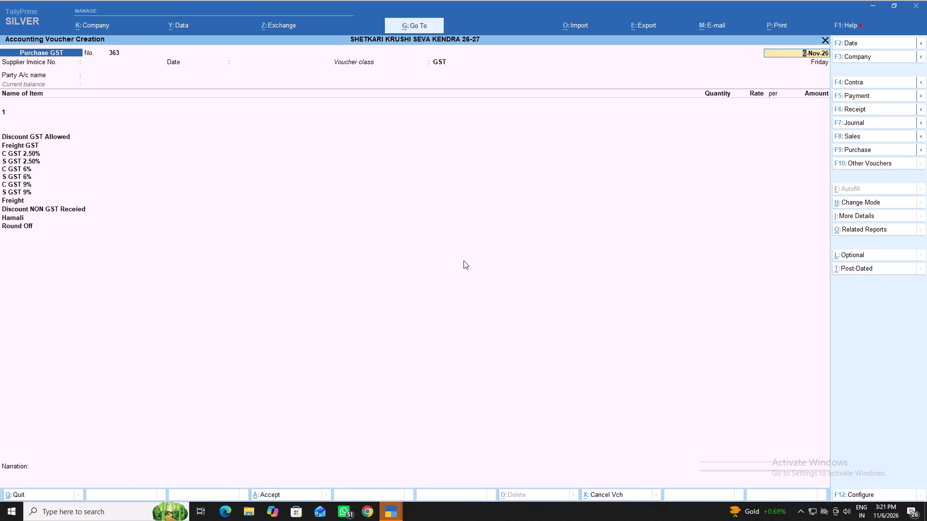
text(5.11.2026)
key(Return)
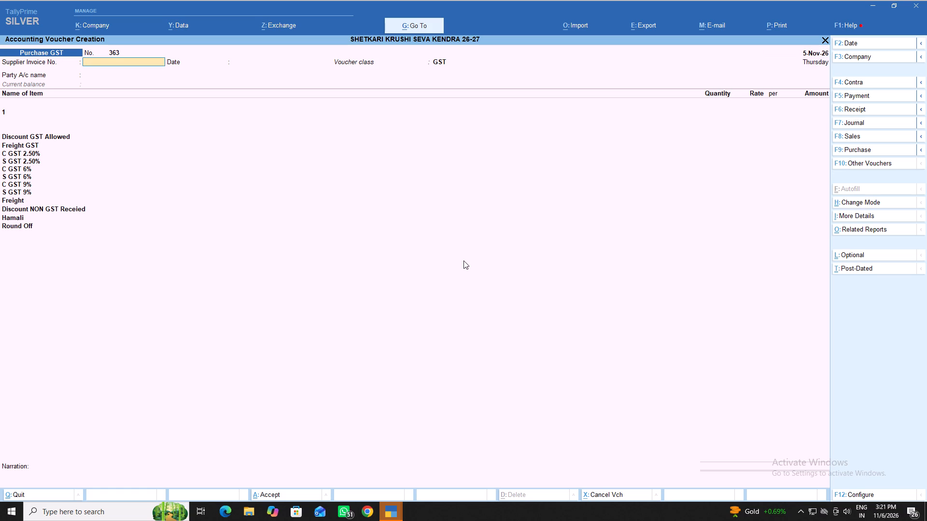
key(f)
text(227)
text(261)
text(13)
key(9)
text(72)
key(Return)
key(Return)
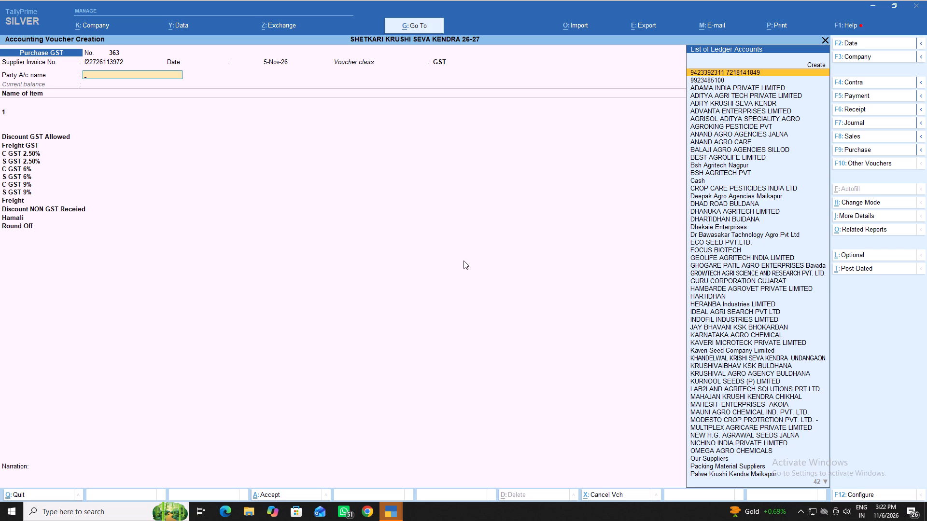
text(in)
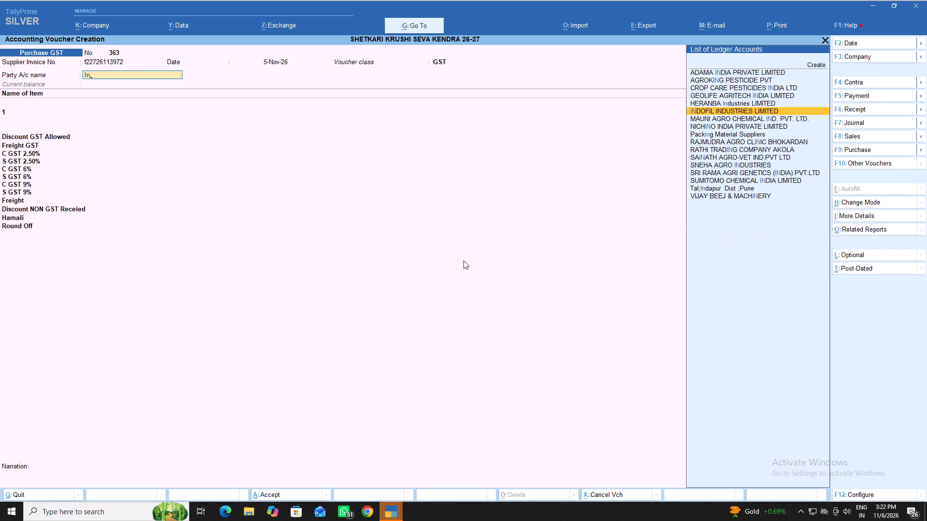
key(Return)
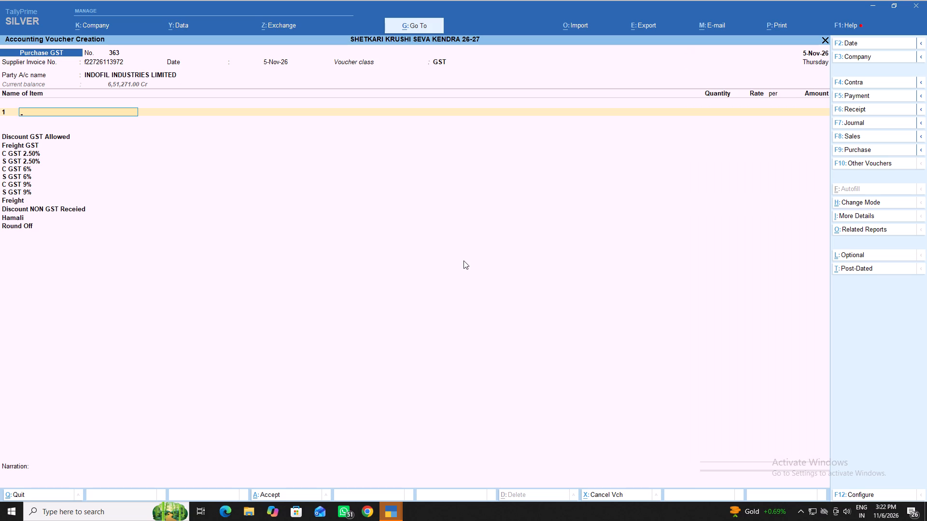
Add AVTAR 1 KG as the first item and allocate it to a new batch numbered Cav26-052.
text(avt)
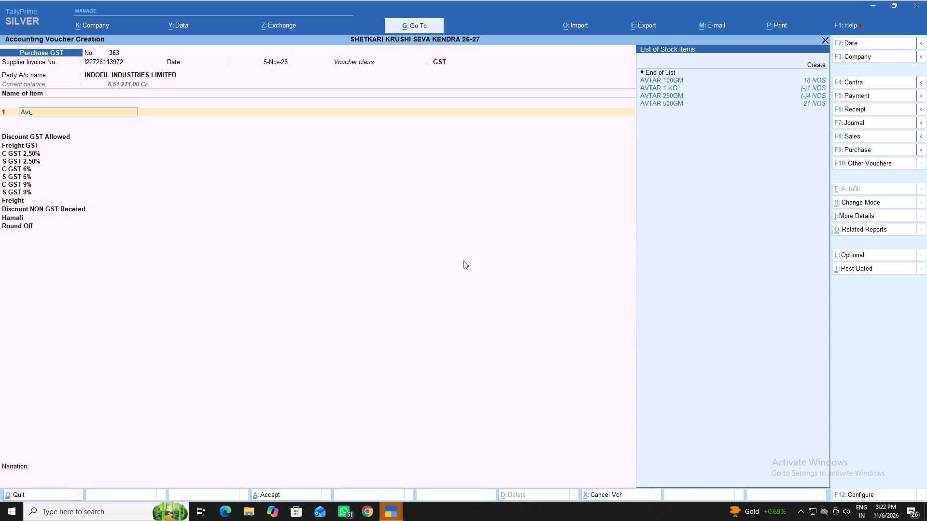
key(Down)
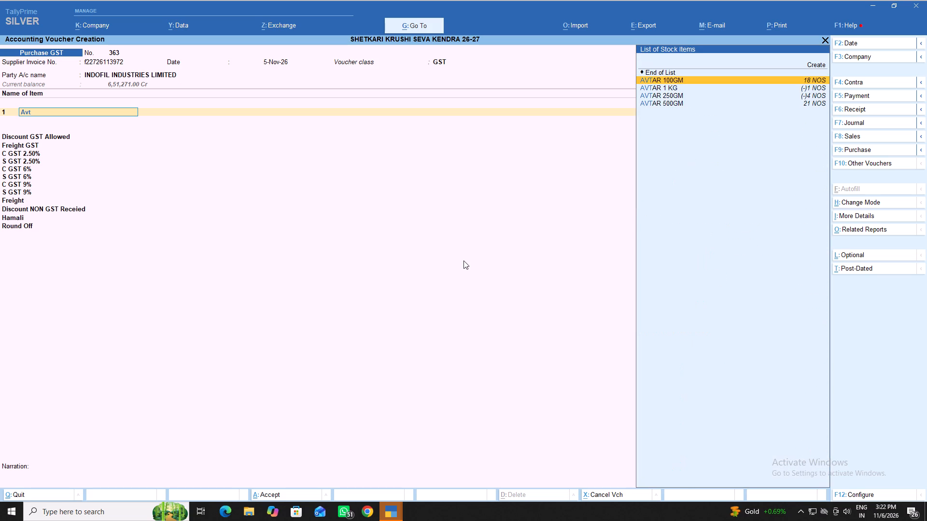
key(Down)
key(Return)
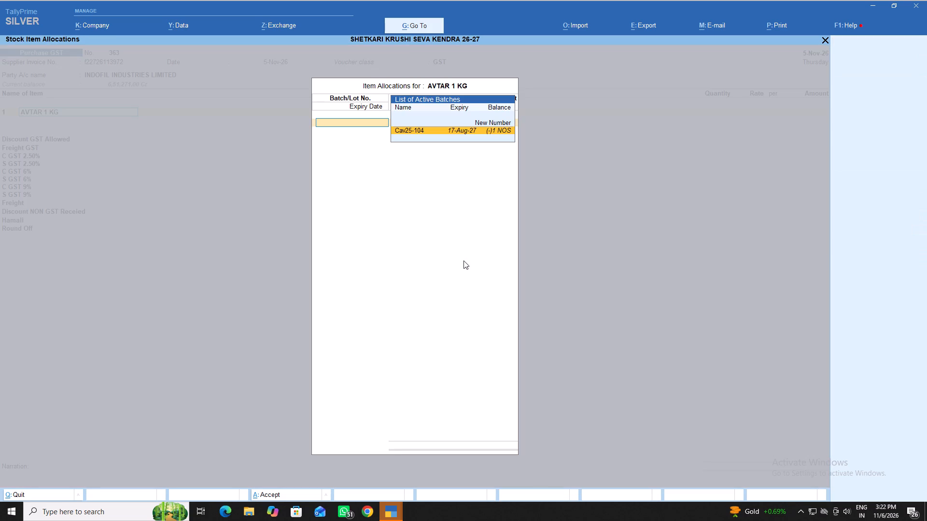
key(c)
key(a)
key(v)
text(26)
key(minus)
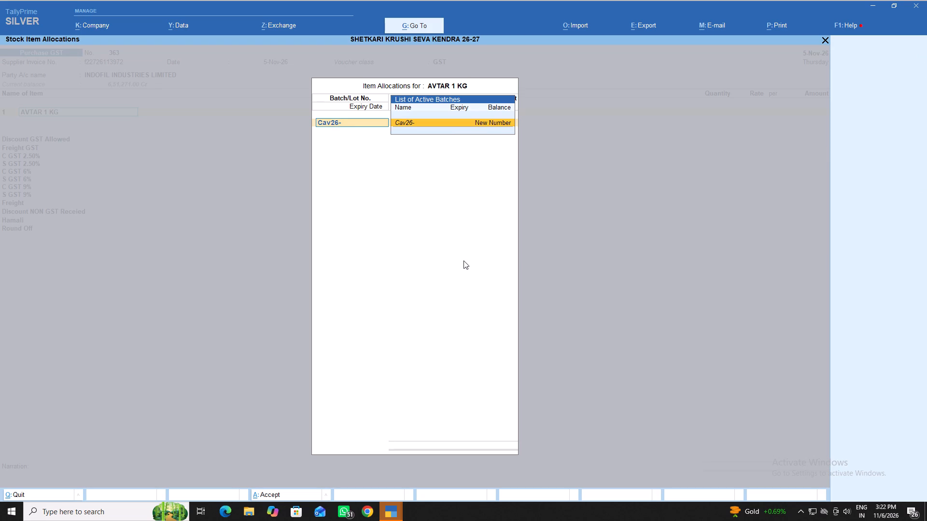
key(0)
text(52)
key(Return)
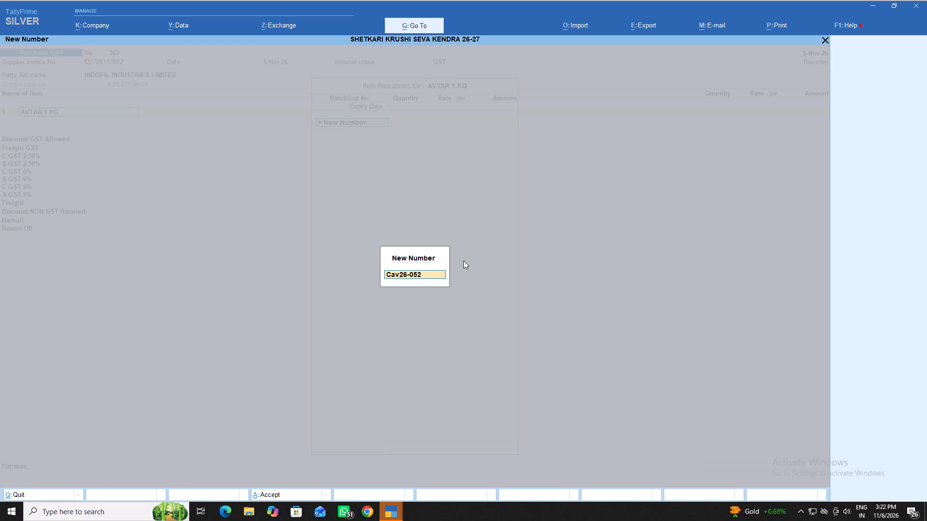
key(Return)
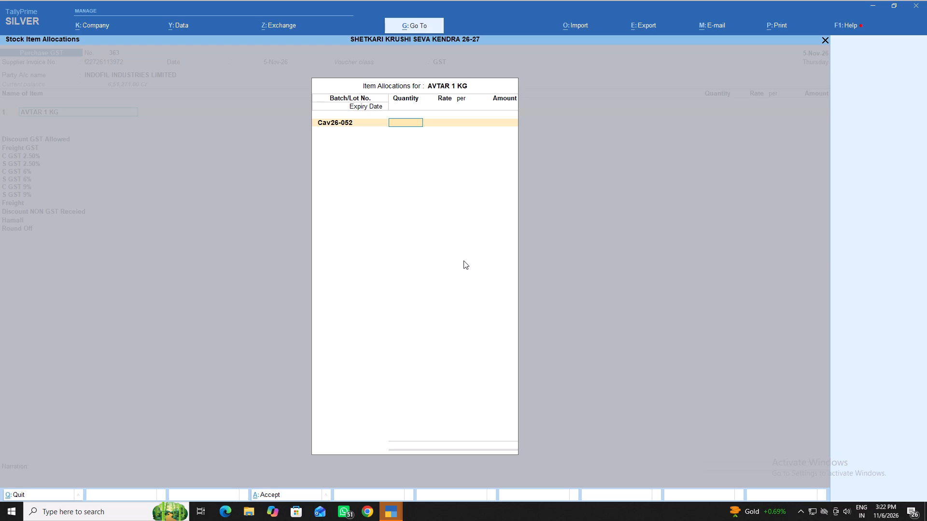
Complete the Cav26-052 batch allocation with quantity 10, amount 8454.97 and expiry date 11.6.2028.
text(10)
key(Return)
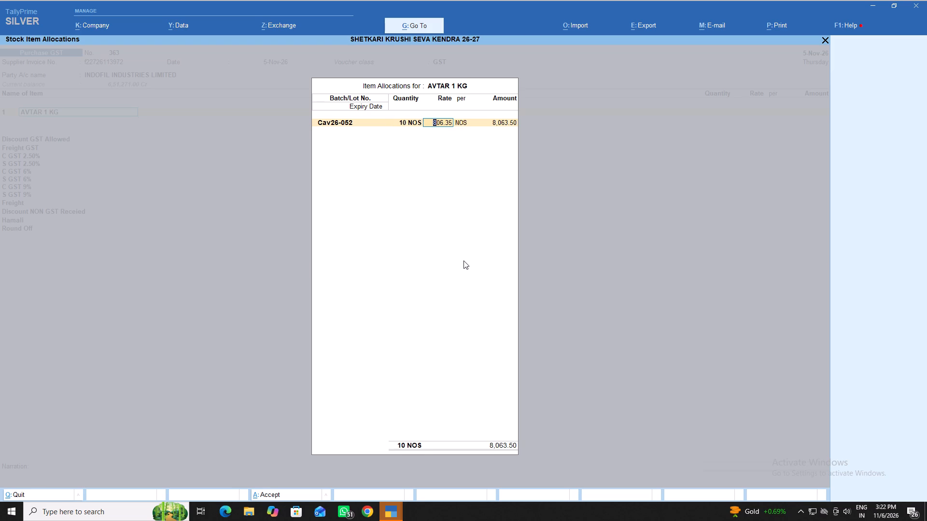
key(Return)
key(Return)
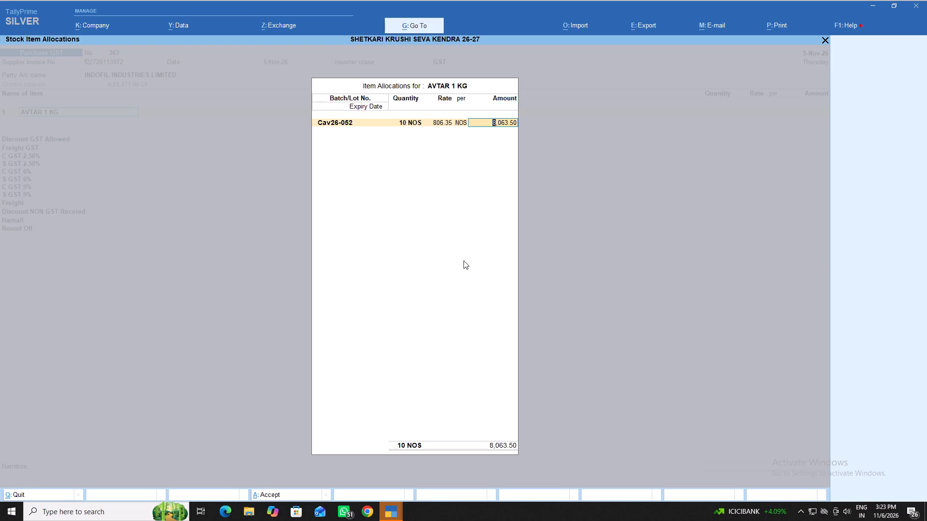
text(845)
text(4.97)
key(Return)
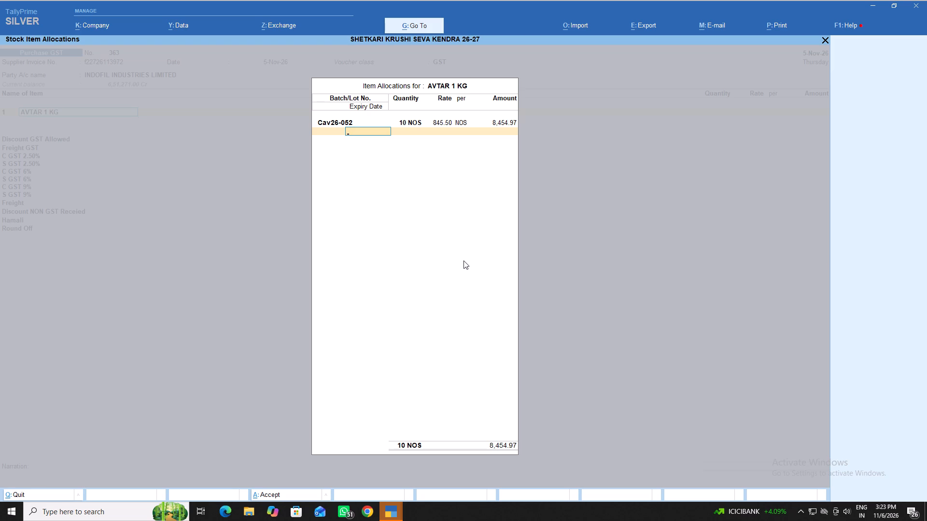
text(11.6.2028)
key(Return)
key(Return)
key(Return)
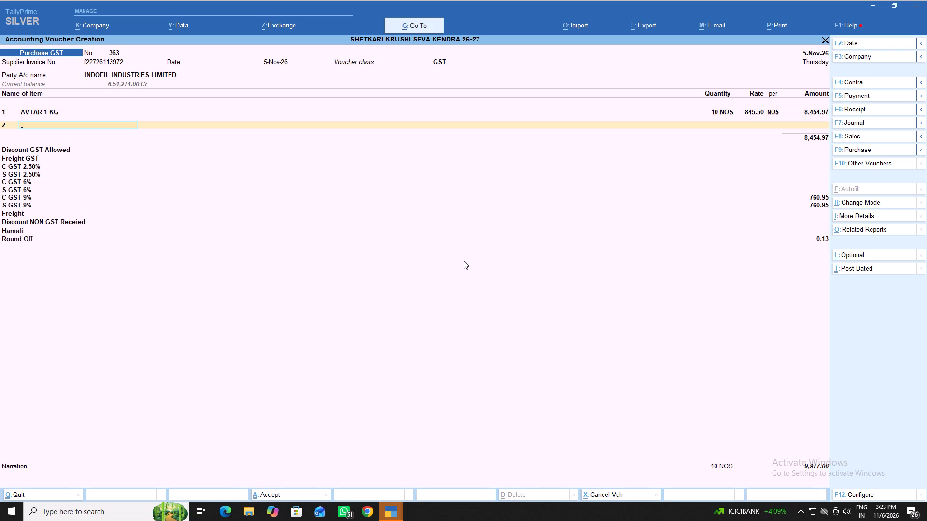
Add AVTAR 250GM as the second item and allocate it to a new batch numbered Gav-687.
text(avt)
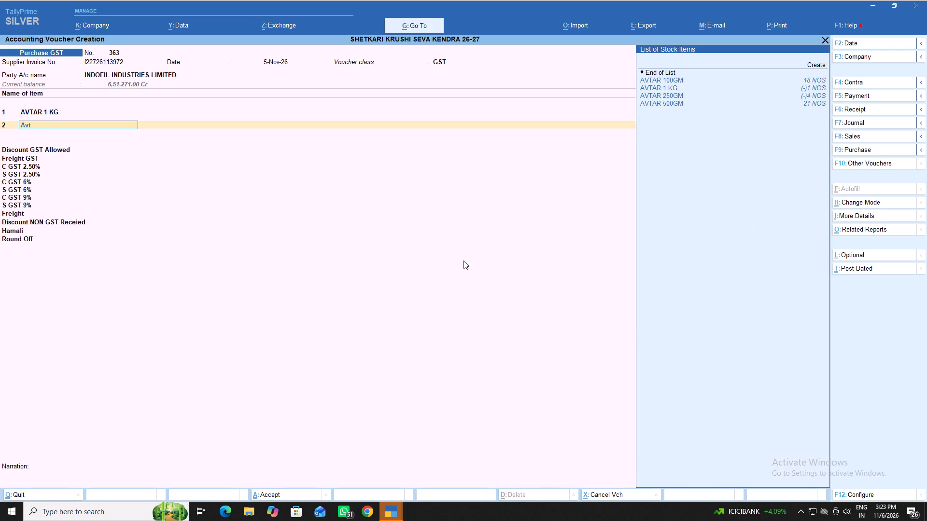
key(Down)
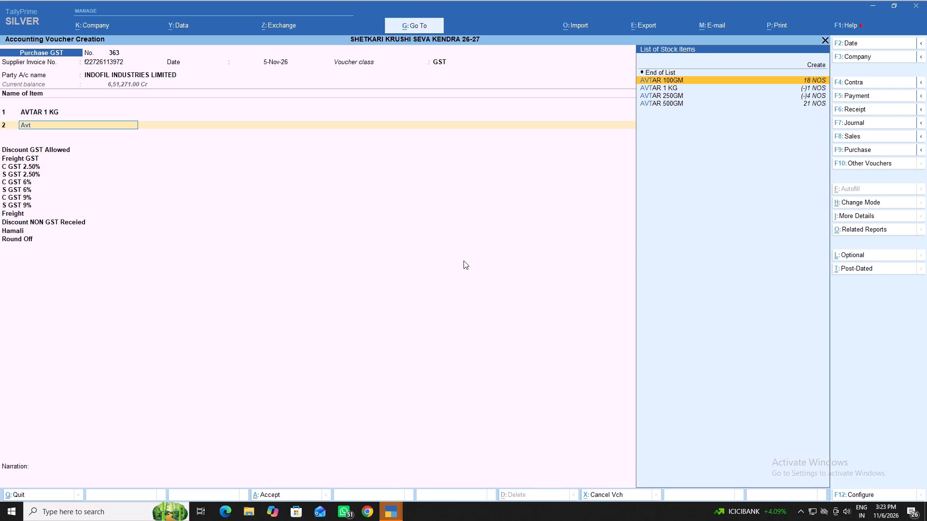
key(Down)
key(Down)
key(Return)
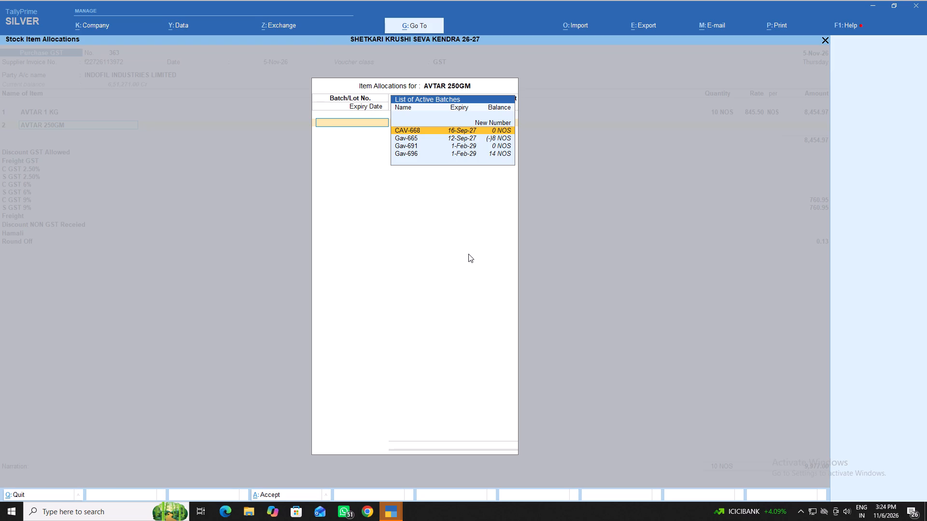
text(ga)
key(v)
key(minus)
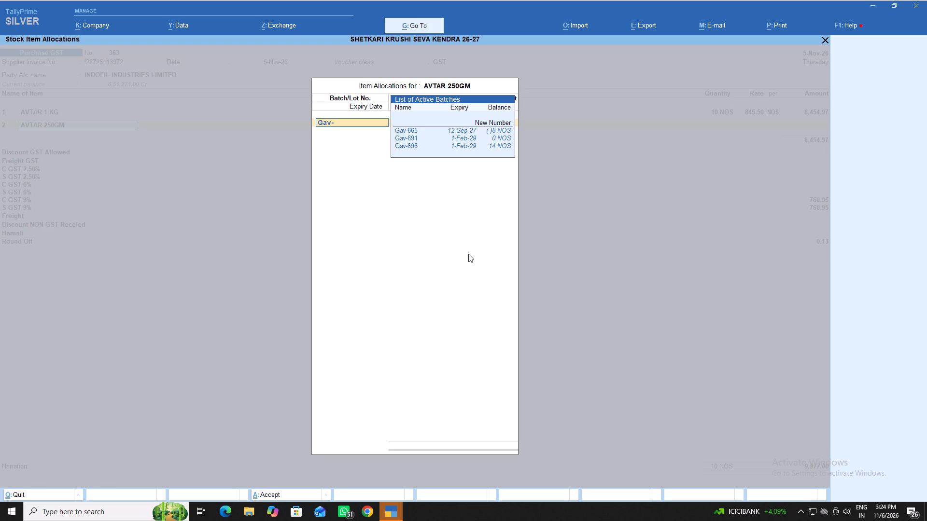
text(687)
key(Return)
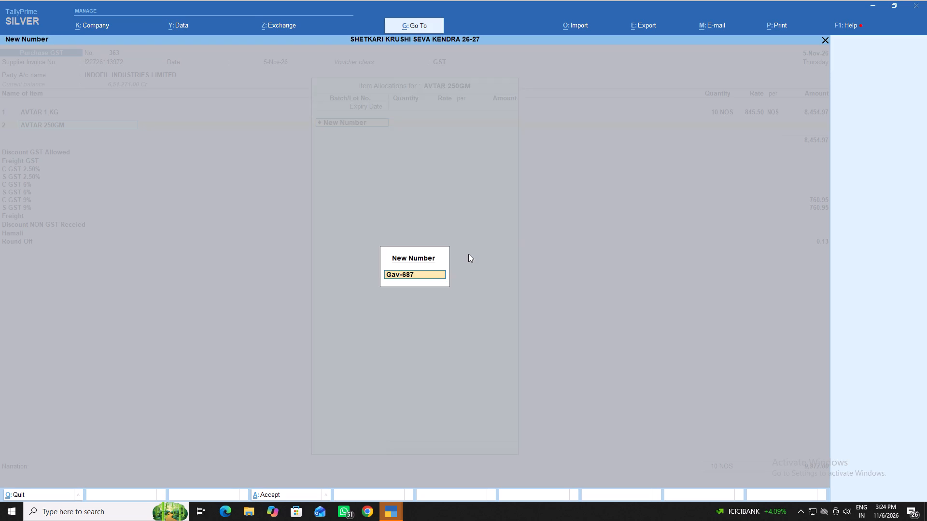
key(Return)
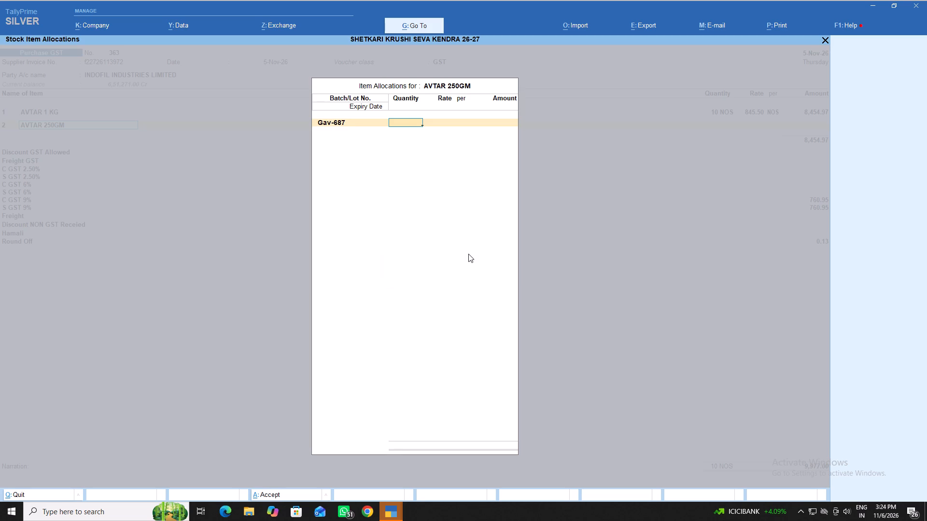
Complete the Gav-687 batch allocation with quantity 40, amount 8810.97 and expiry date 5.6.2028.
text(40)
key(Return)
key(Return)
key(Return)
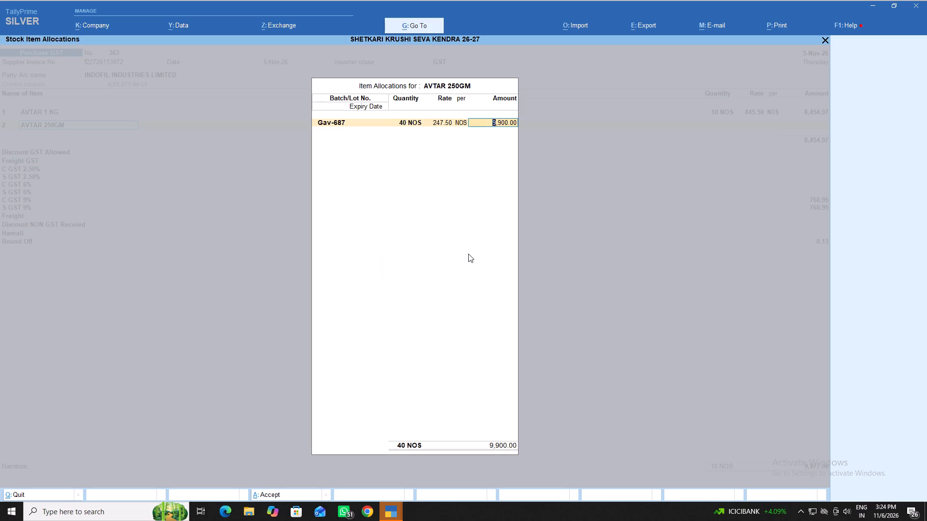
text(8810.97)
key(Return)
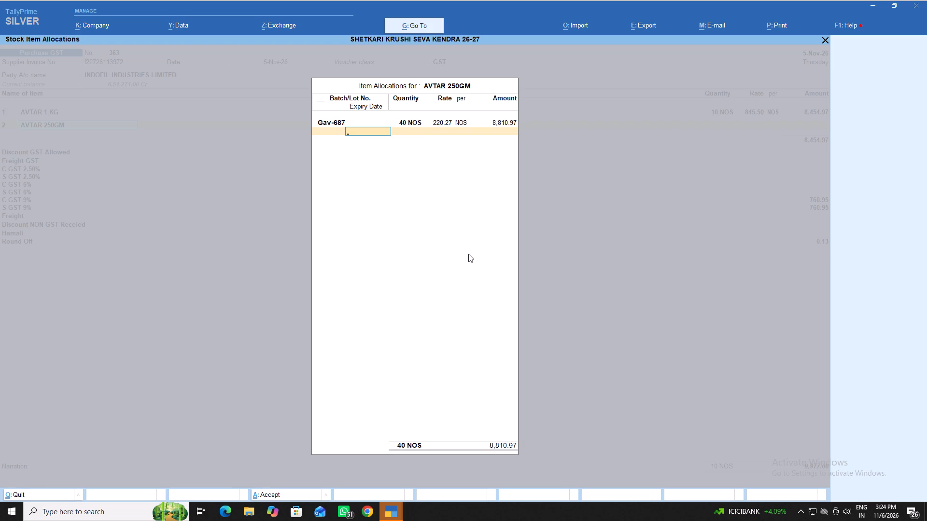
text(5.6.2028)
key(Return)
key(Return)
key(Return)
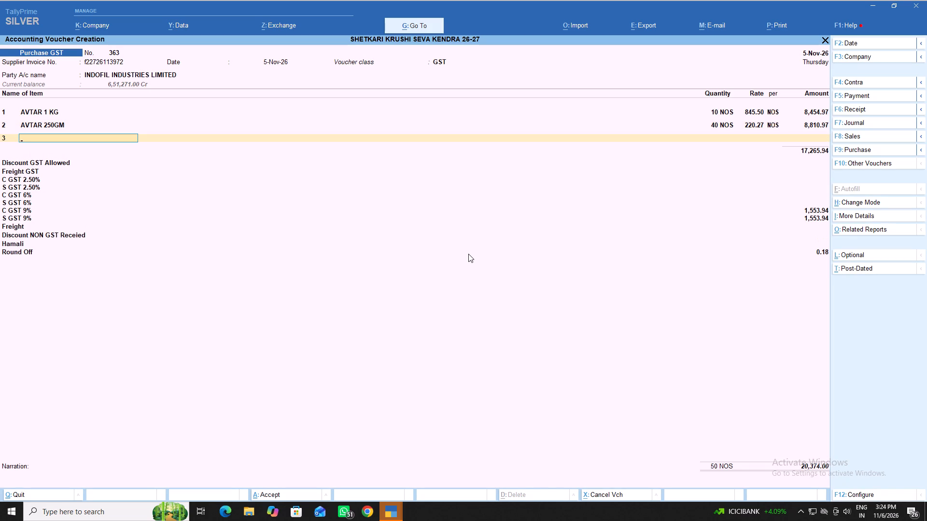
Add AVTAR 500GM as the third item and allocate it to a new batch numbered Cav26-034.
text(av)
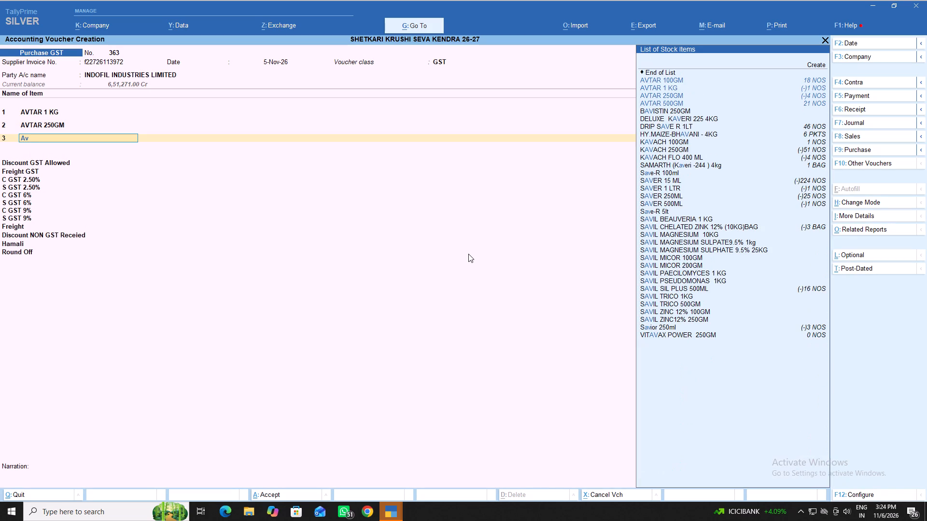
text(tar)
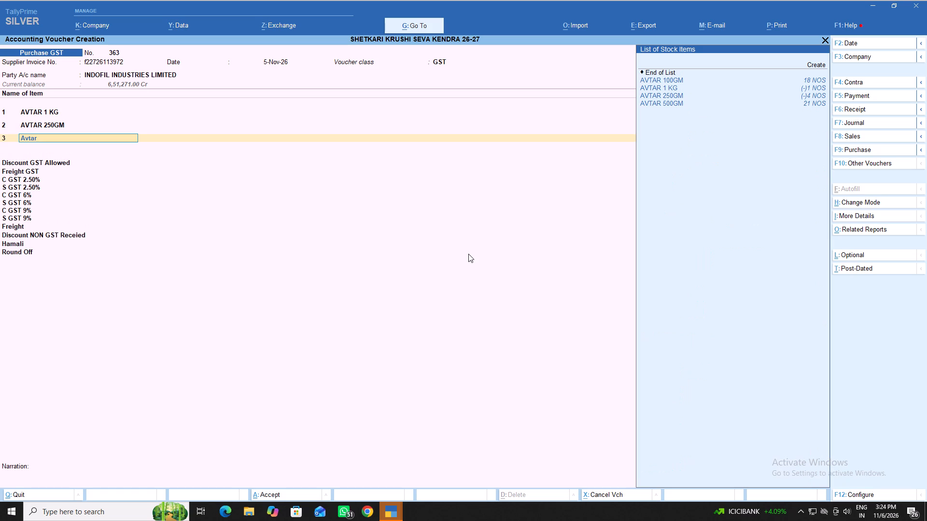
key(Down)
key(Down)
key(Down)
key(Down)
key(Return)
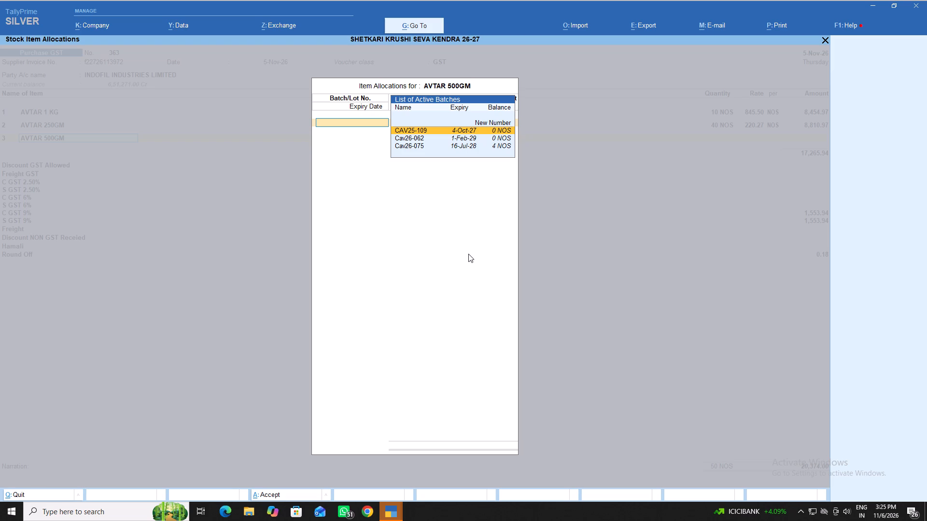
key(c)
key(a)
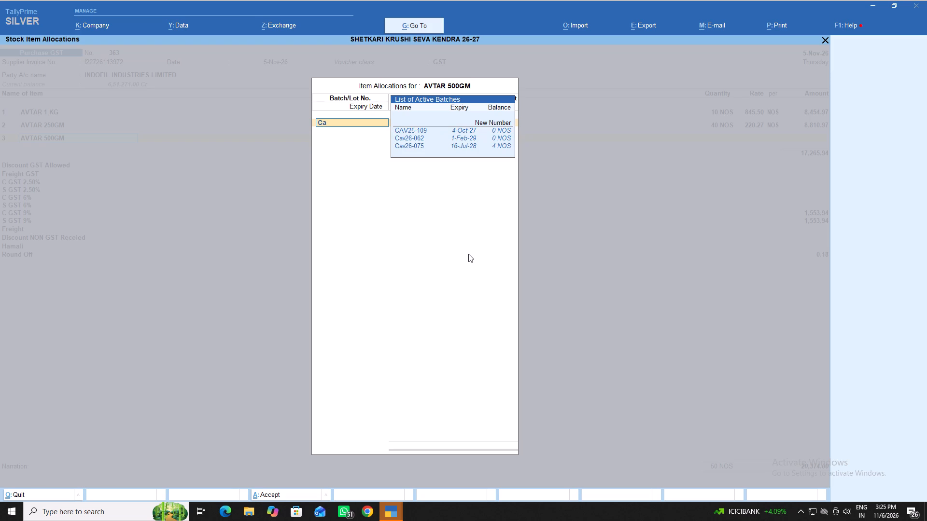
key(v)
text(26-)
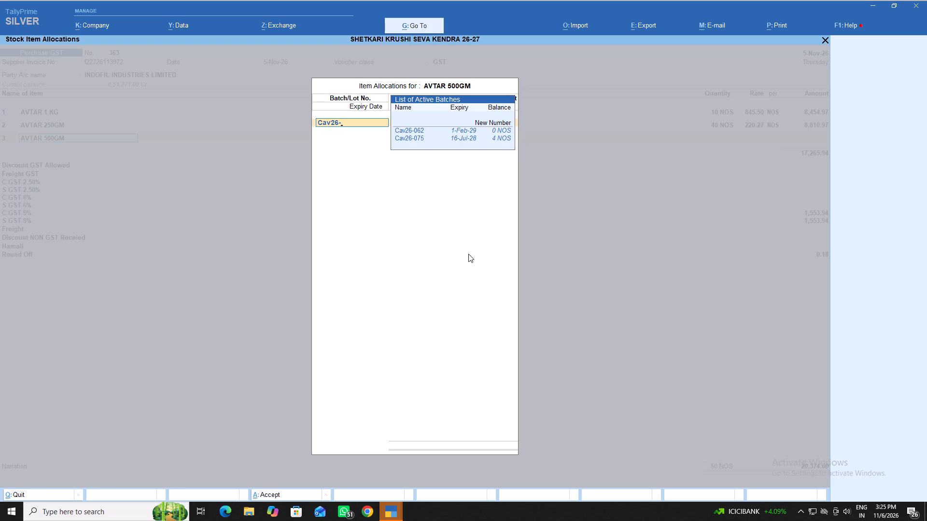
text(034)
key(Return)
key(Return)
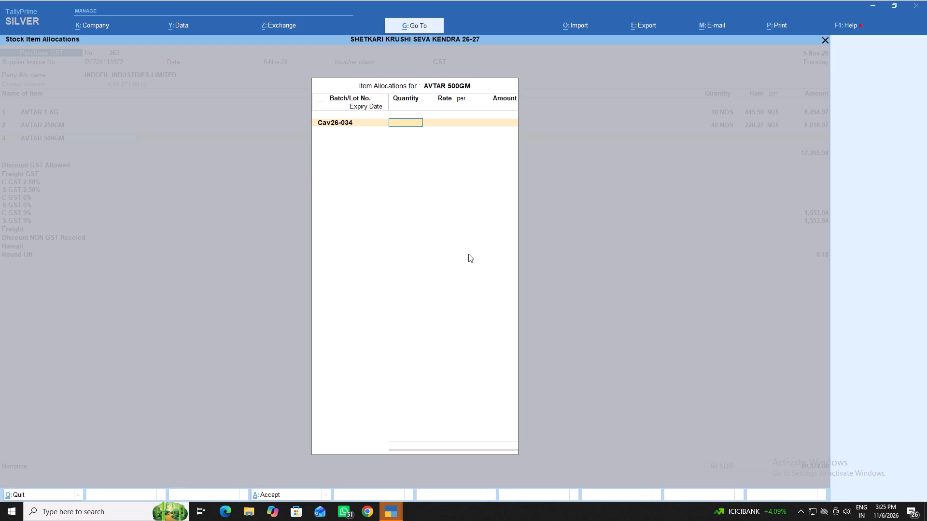
Complete the Cav26-034 batch allocation with quantity 20, amount 8579.57 and expiry date 1.2.2029.
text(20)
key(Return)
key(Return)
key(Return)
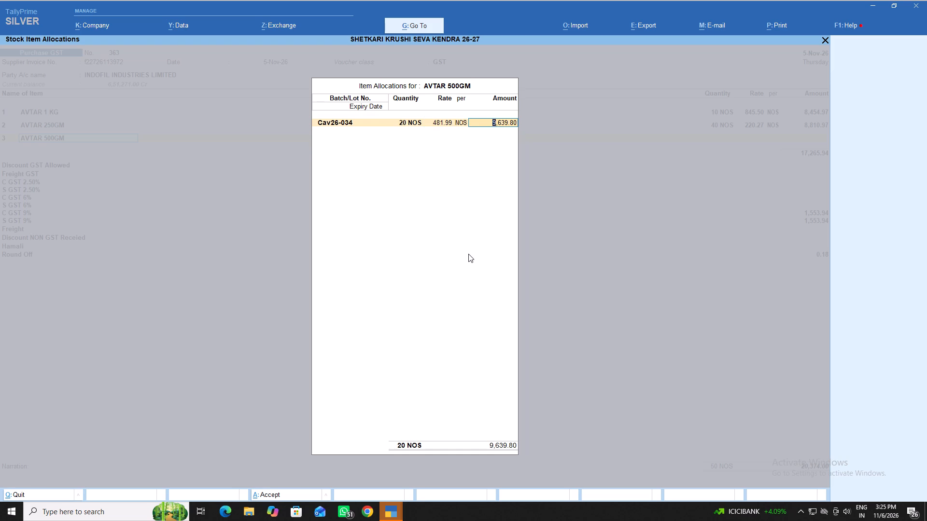
key(8)
text(579.57)
key(Return)
text(1.2.2029)
key(Return)
key(Return)
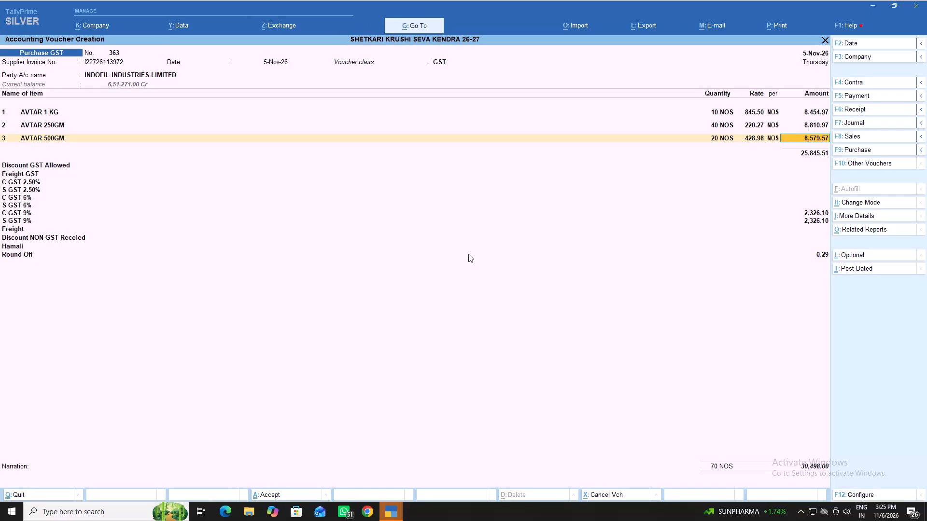
key(Return)
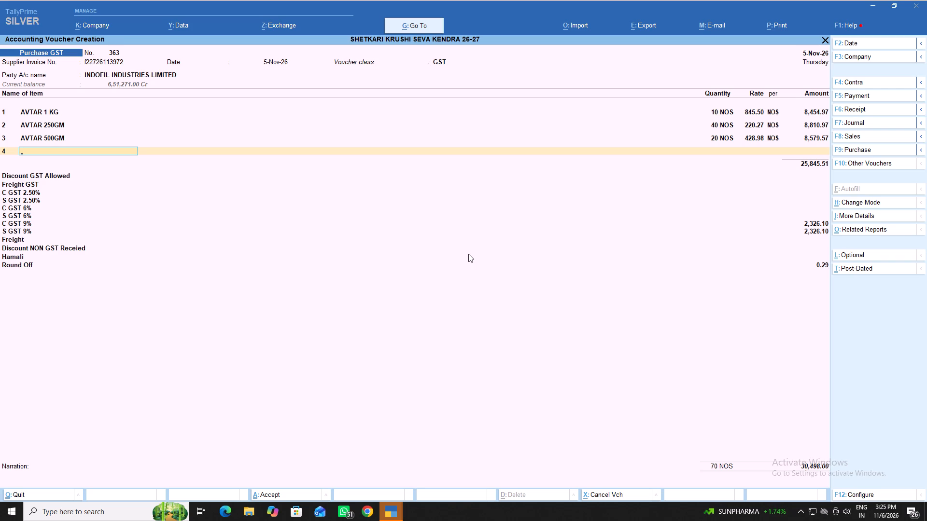
Add MATCO MAXX 250GM as the fourth item and allocate it to the existing batch SSMM-201.
key(m)
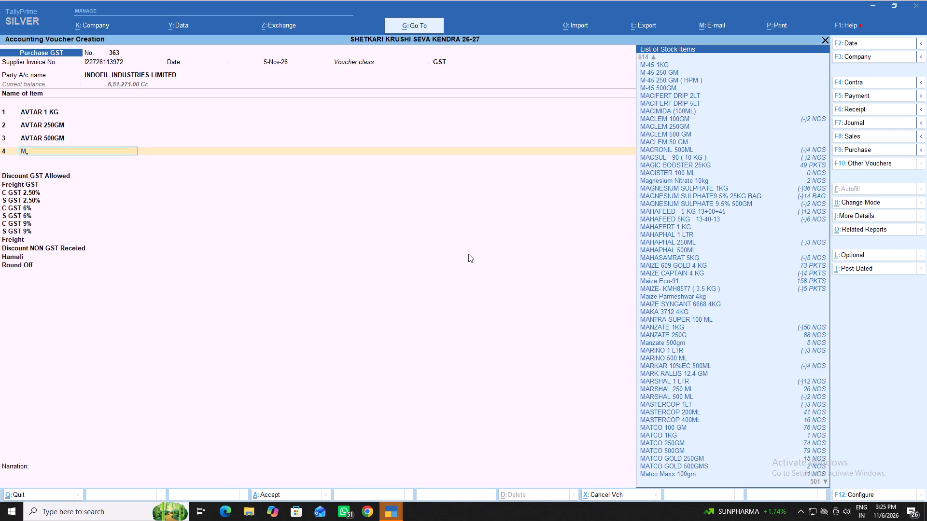
text(atc)
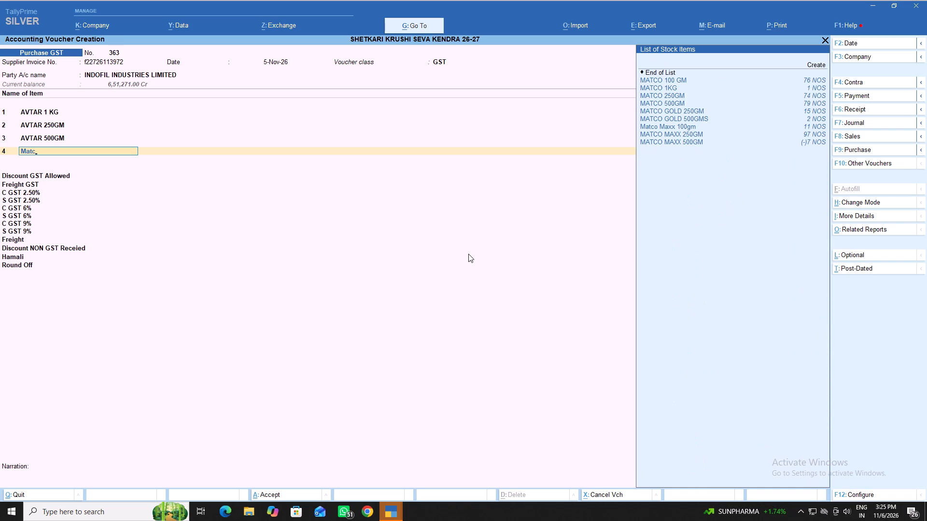
key(o)
key(Down)
key(Down)
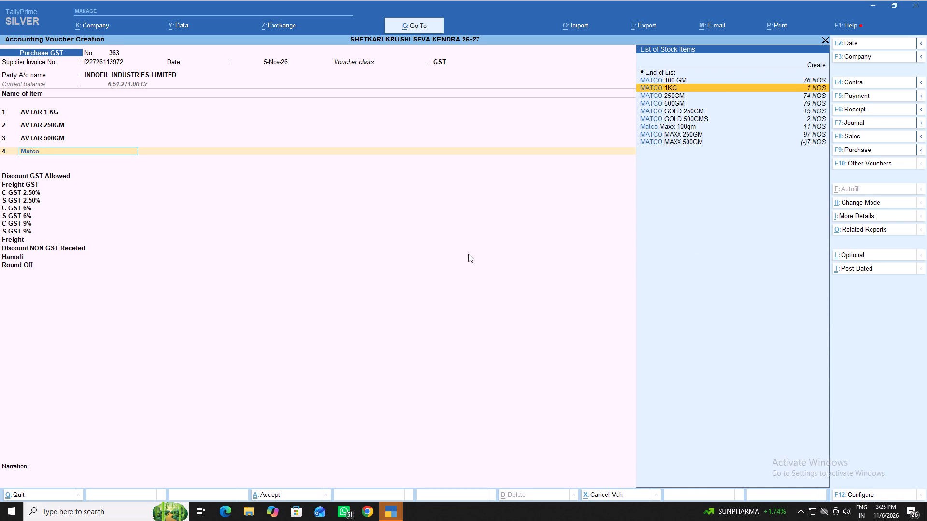
key(Down)
key(Down)
key(Down)
key(Down)
key(Down)
key(Down)
key(Return)
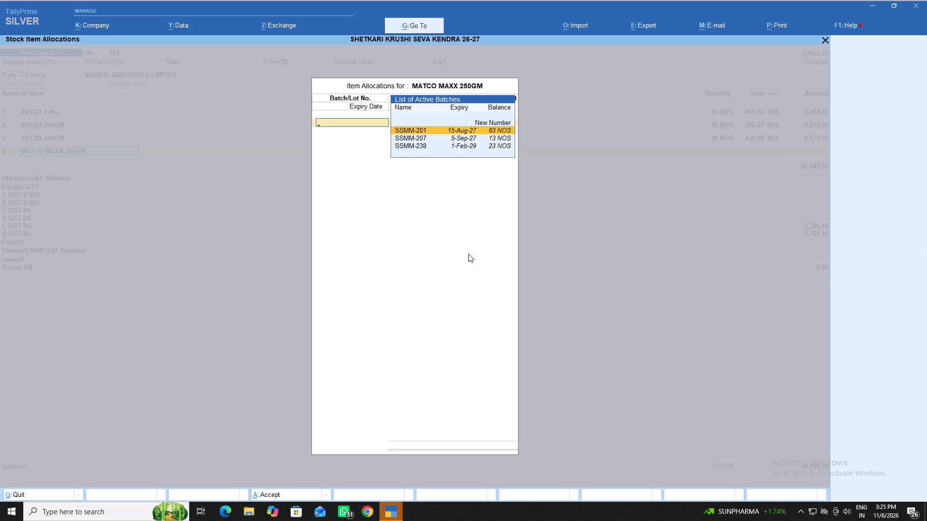
key(Return)
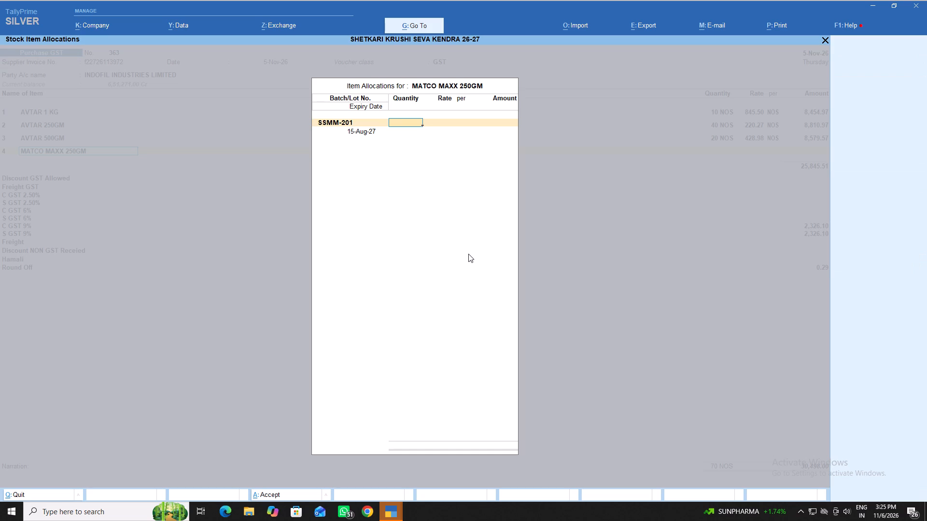
Complete the SSMM-201 batch allocation with quantity 20, amount 4783.73 and expiry date 23.8.2028.
text(20)
key(Return)
key(Return)
key(Return)
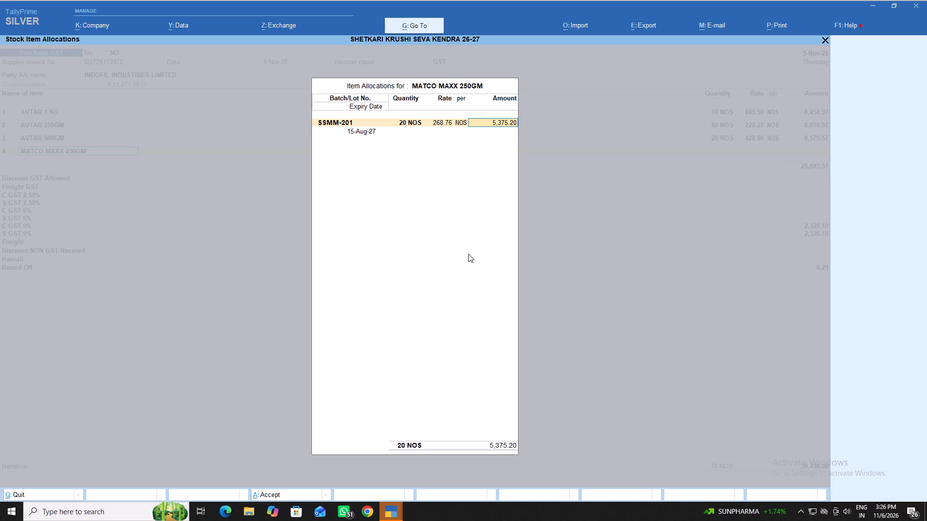
text(4783.73)
key(Return)
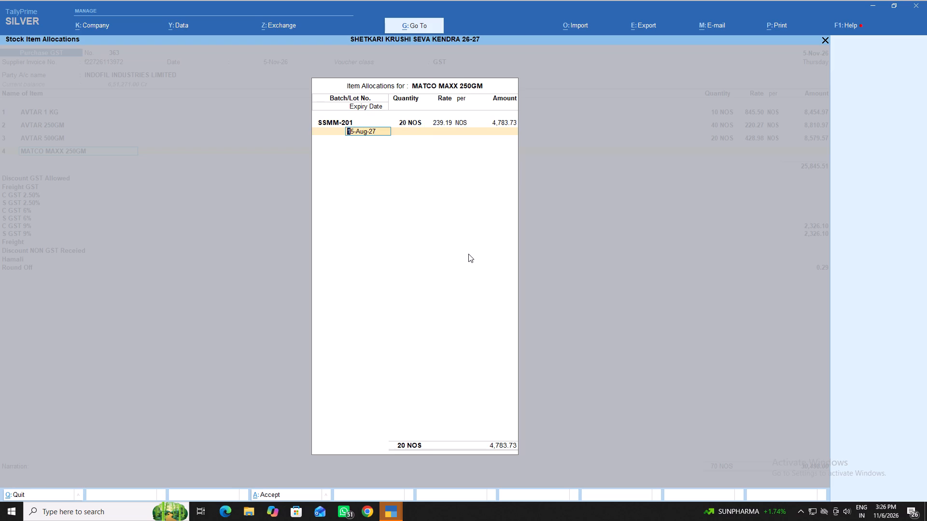
text(23.)
text(8.2028)
key(Return)
key(Return)
key(Return)
key(Return)
key(Return)
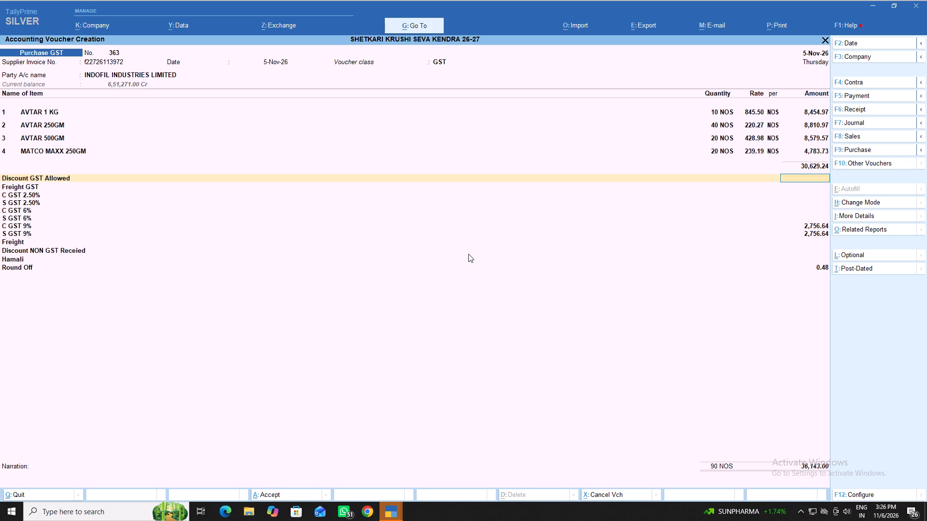
Reopen the item list below MATCO MAXX 250GM and add INDOTPM-250GM as the fifth item.
key(BackSpace)
key(BackSpace)
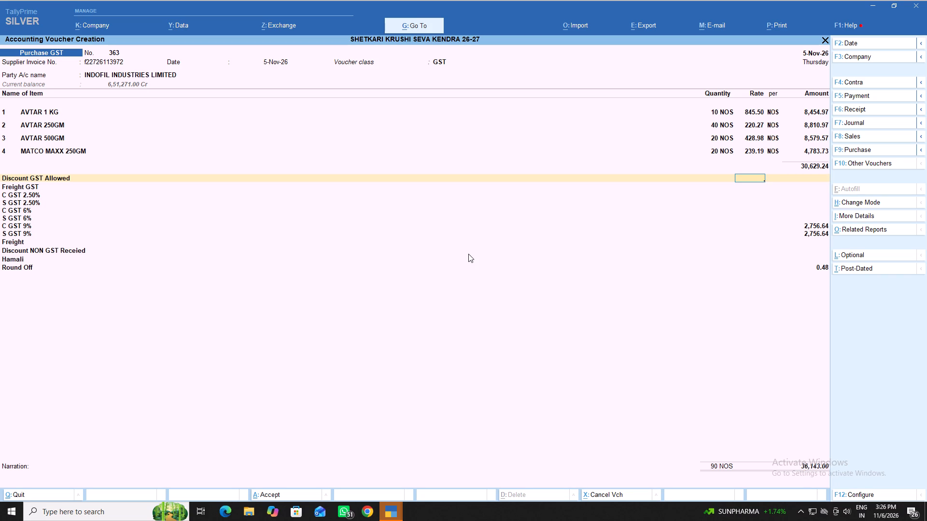
key(Return)
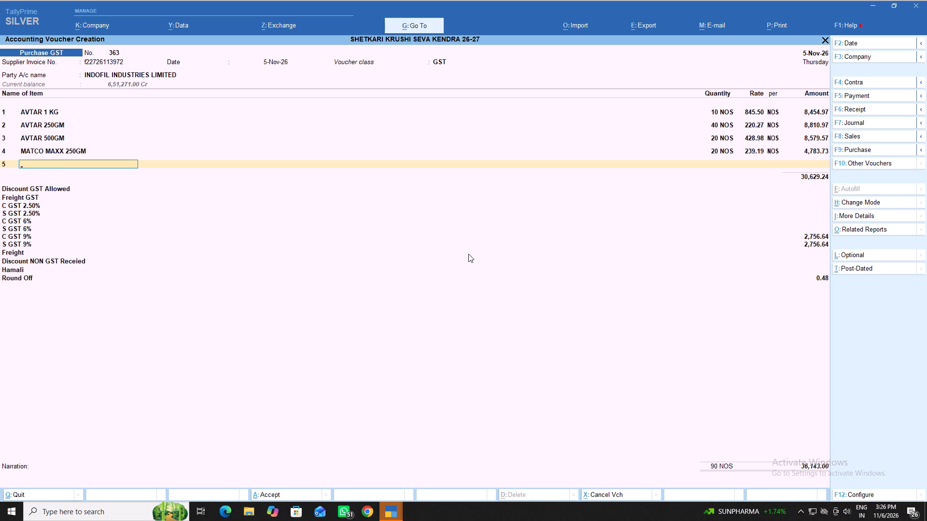
key(i)
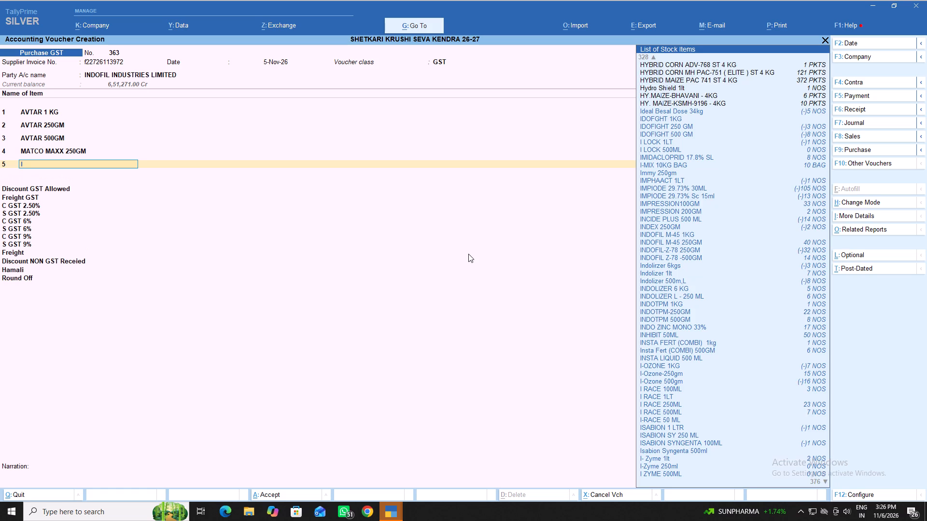
text(ndo)
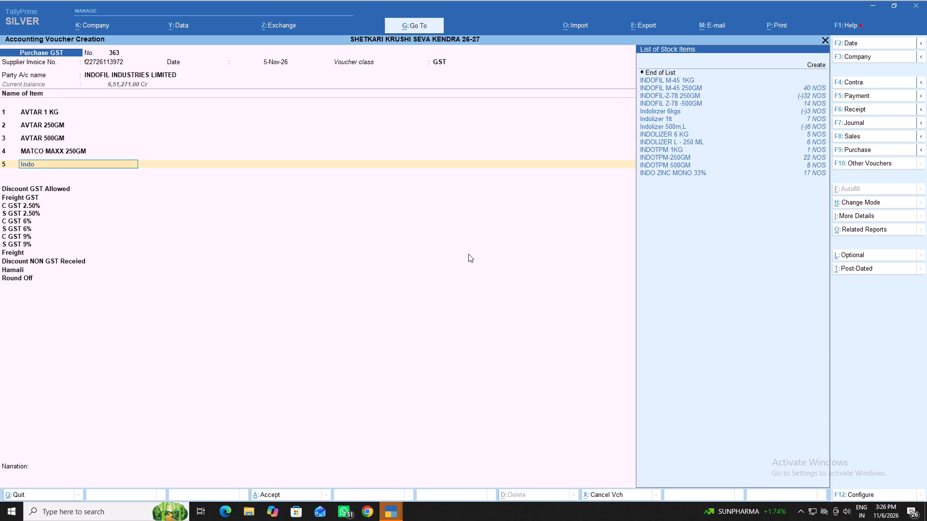
key(p)
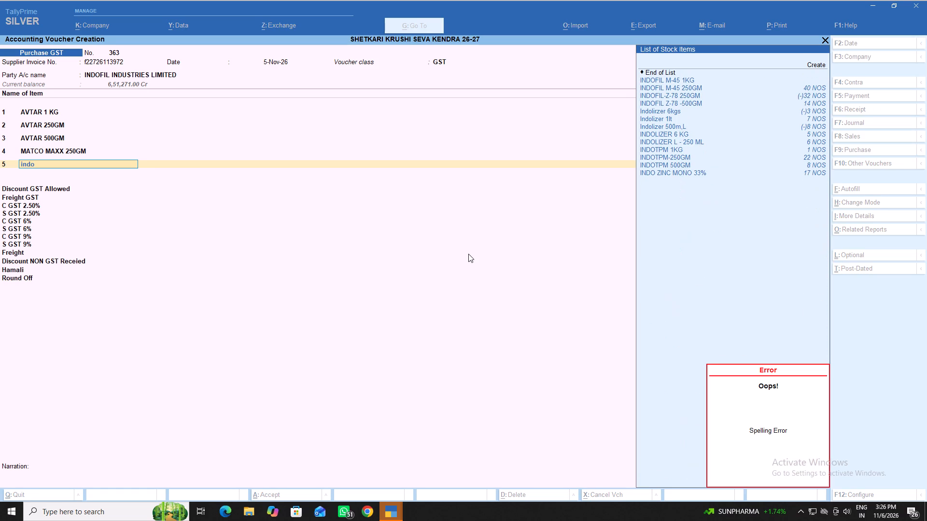
key(Down)
key(Down)
key(Down)
key(Down)
key(Down)
key(Down)
key(Down)
key(Down)
key(Down)
key(Down)
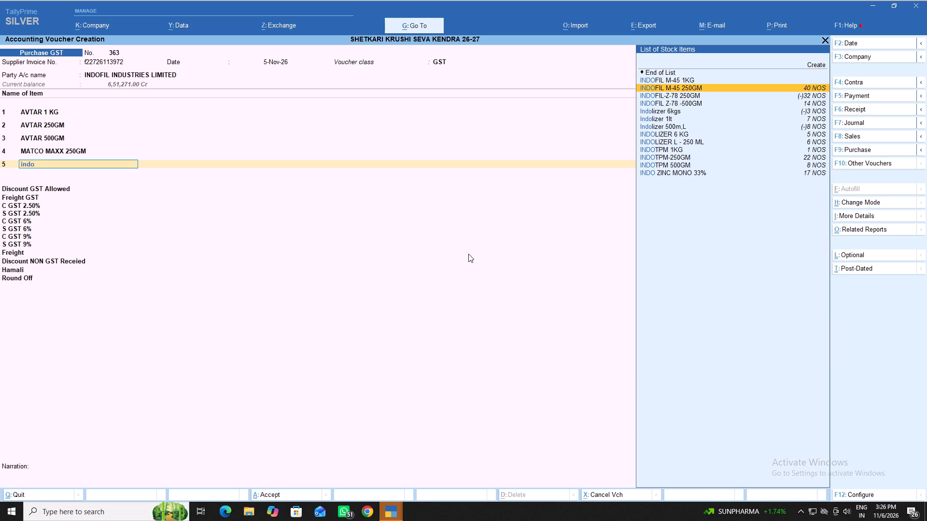
key(Down)
key(Return)
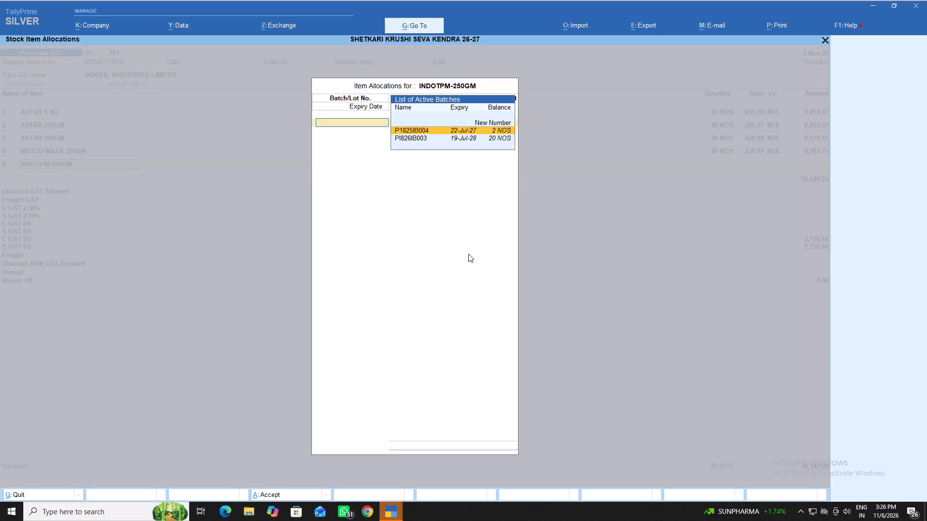
Allocate INDOTPM-250GM to a new batch numbered P1826ib003.
key(p)
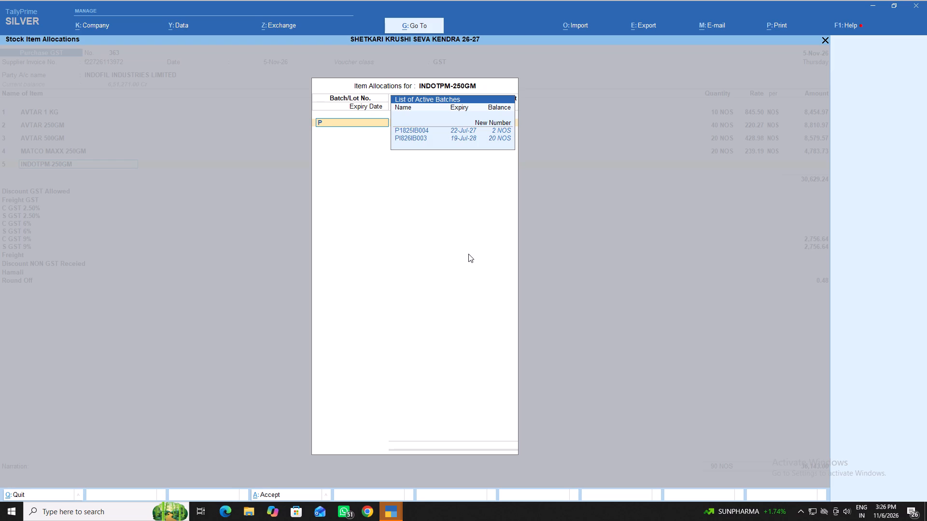
key(1)
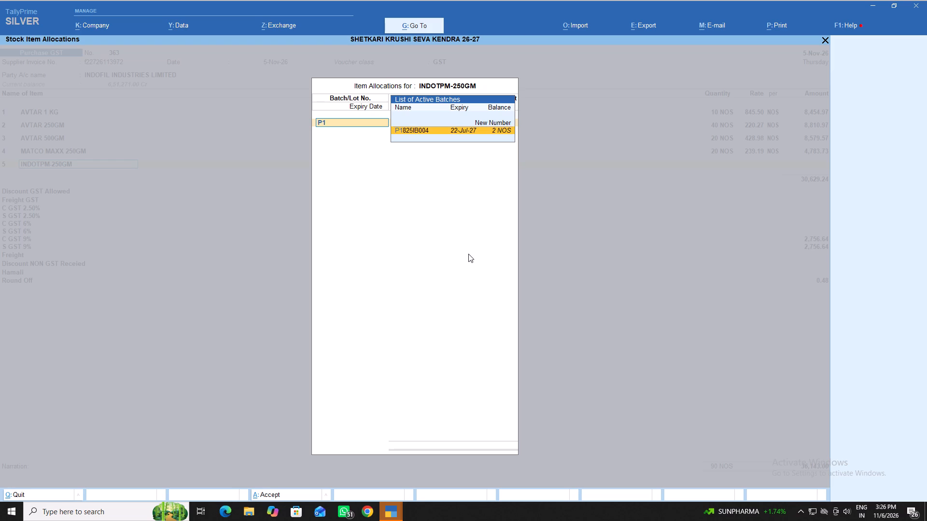
key(8)
key(2)
key(6)
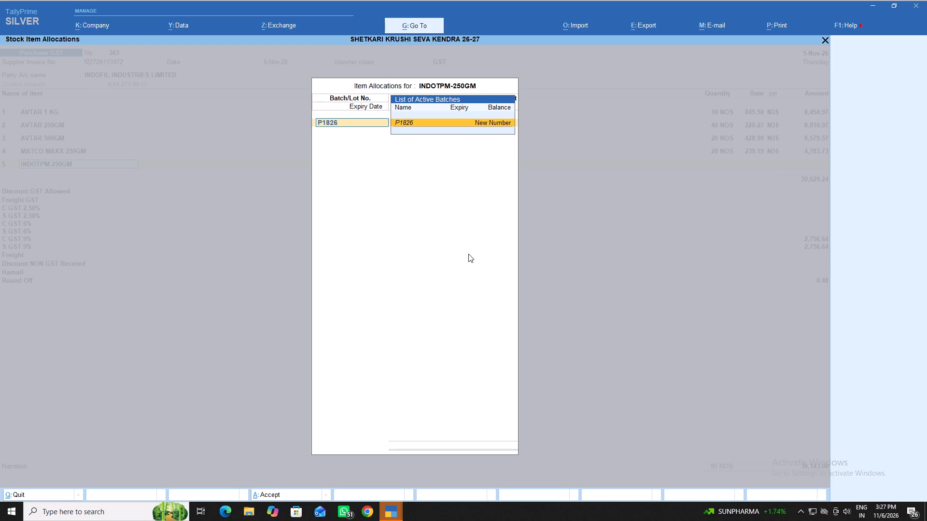
key(i)
key(b)
text(003)
key(Return)
key(Return)
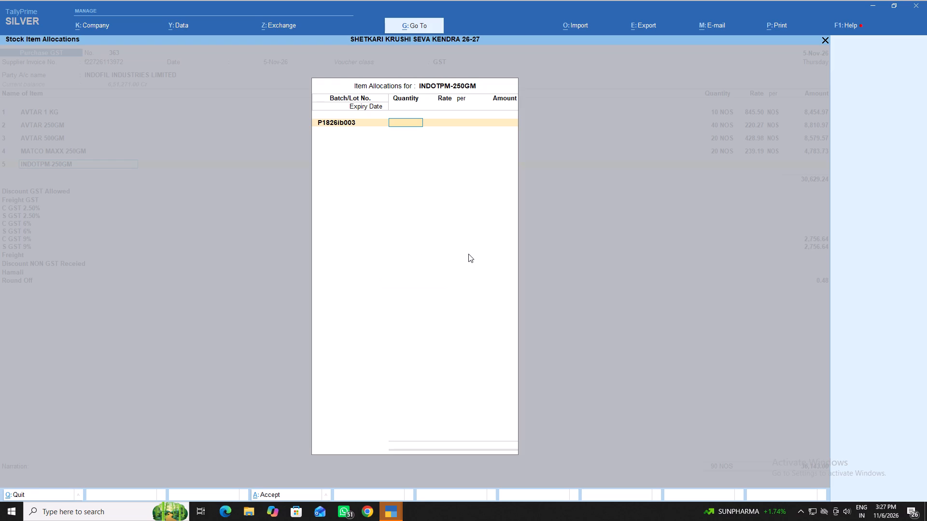
Complete the P1826ib003 batch allocation with quantity 40, amount 6674.98 and expiry date 19.7.2028.
text(40)
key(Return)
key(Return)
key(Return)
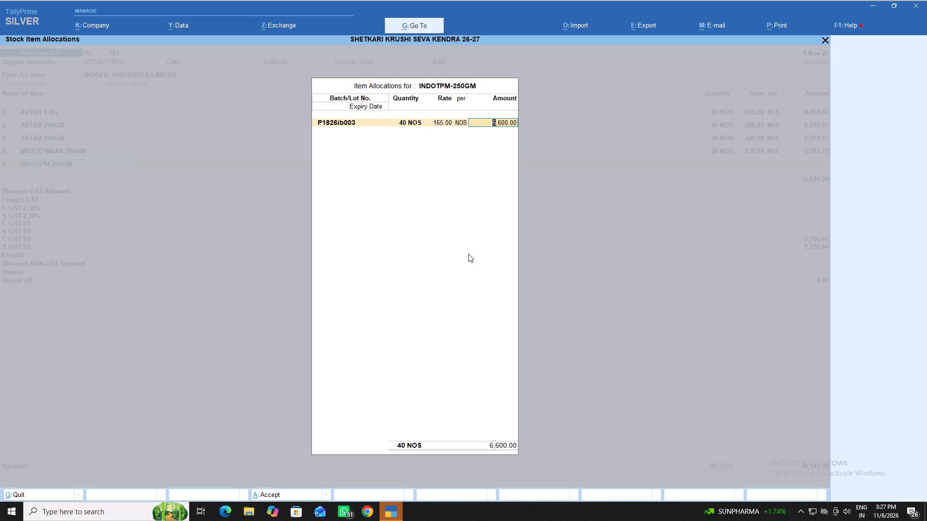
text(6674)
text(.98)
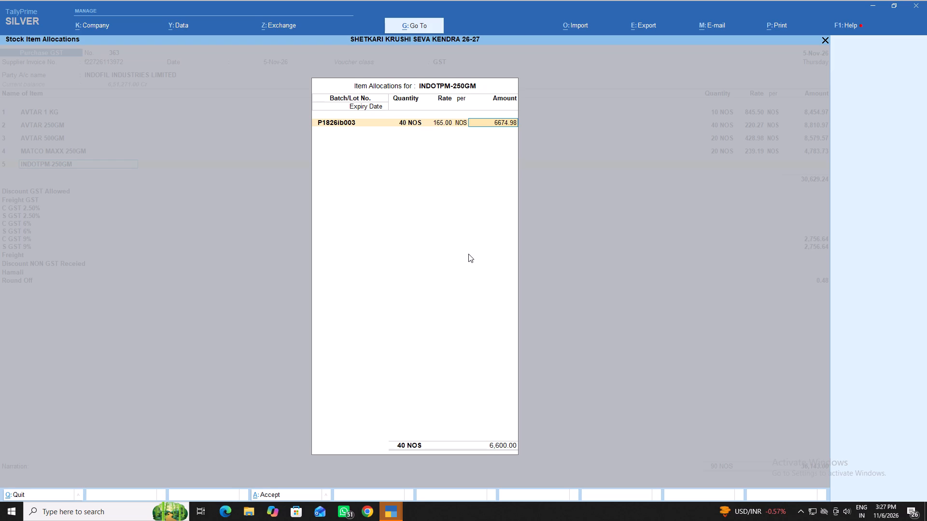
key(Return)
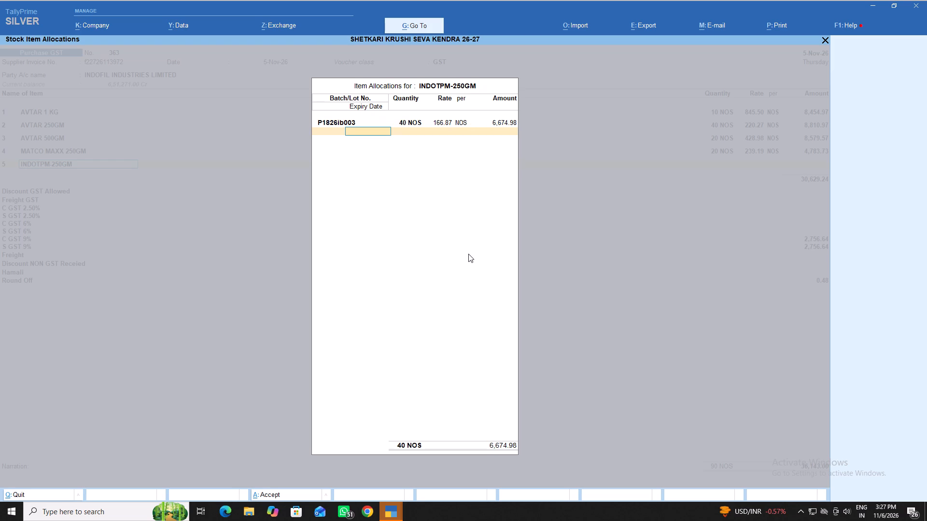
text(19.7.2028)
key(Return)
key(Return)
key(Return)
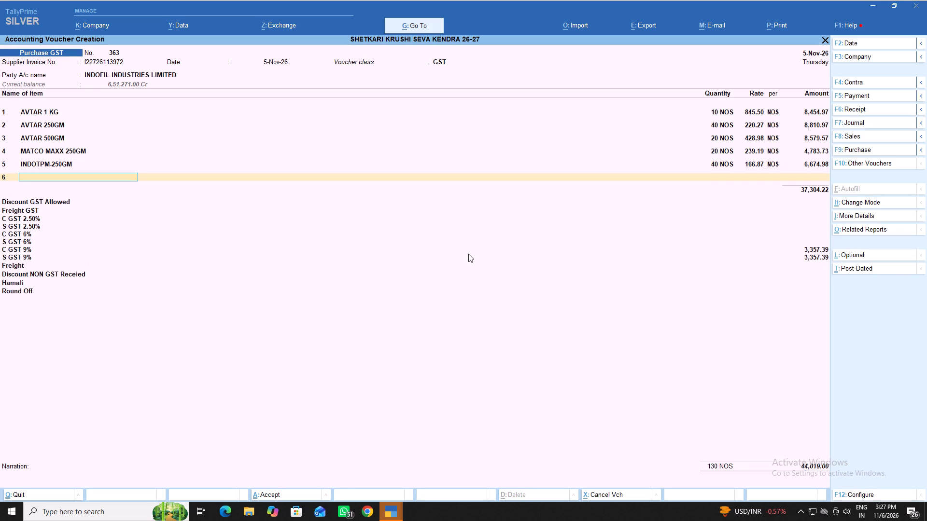
End the item list, keep the remaining tax and charge lines as they are, and save the Indofil purchase voucher.
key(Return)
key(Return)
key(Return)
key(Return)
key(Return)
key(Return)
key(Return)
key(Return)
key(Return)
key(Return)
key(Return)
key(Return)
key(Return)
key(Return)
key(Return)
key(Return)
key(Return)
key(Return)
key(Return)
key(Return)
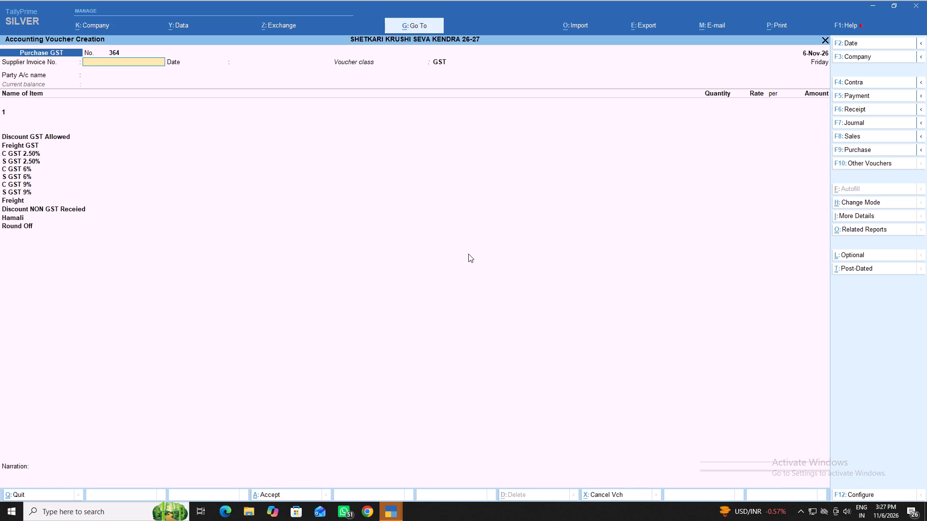
Reopen Purchase GST voucher entry and set the new voucher's date to 5.11.2026.
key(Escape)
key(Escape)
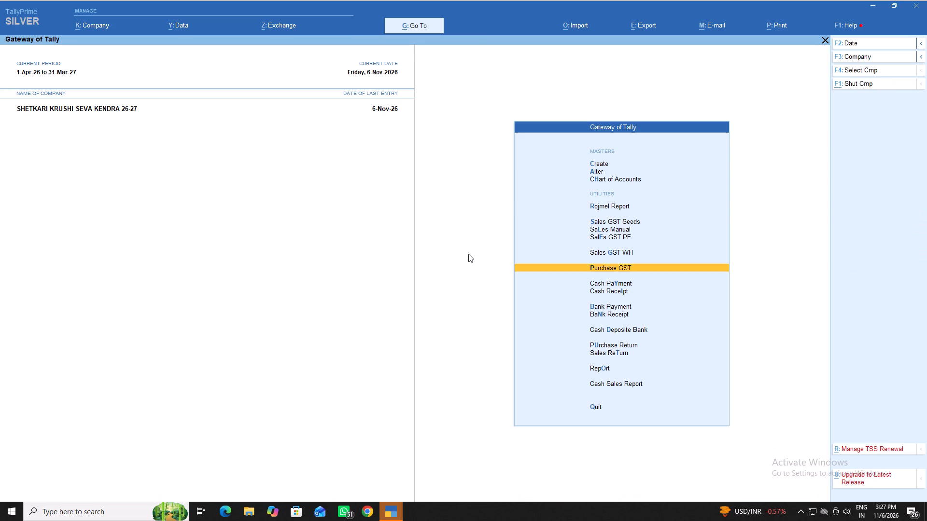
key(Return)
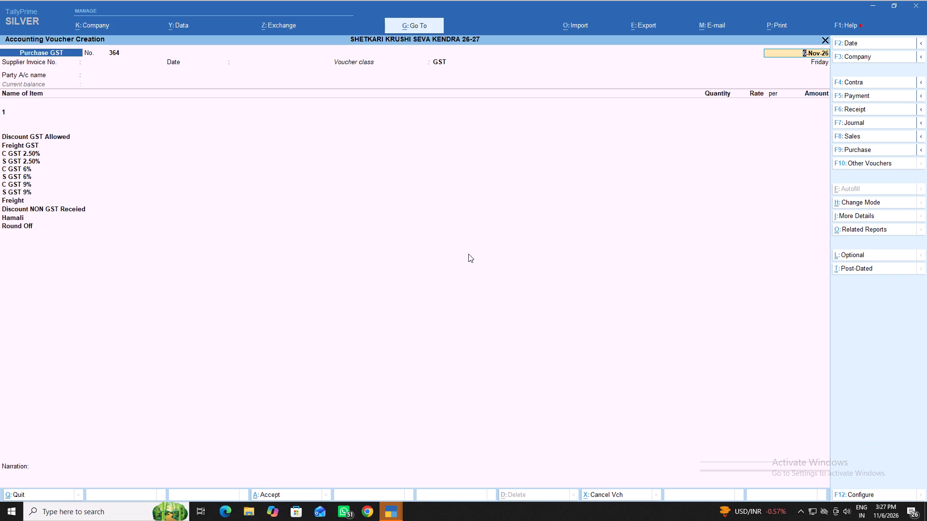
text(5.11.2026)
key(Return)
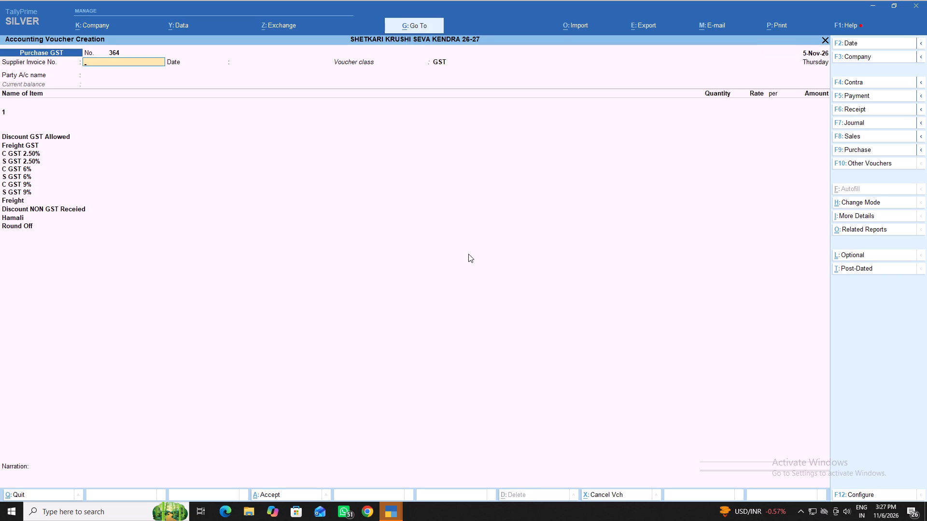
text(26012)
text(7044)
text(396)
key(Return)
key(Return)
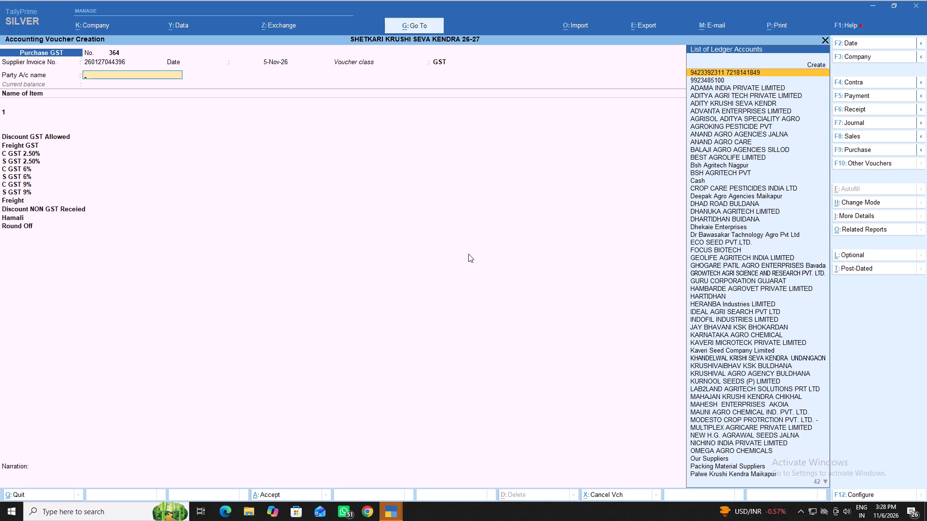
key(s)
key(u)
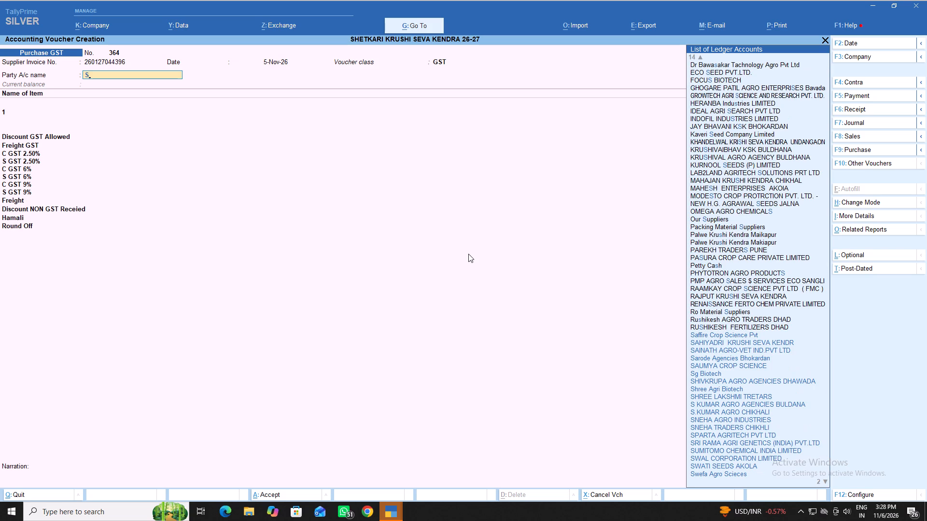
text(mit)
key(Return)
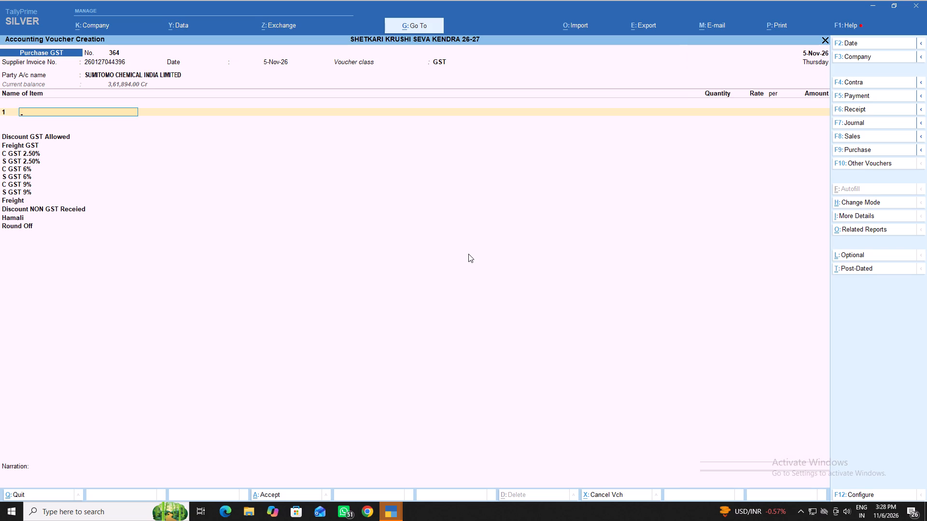
Add PROGIBBEASYWSG 12.5GM as the first item of the Sumitomo voucher.
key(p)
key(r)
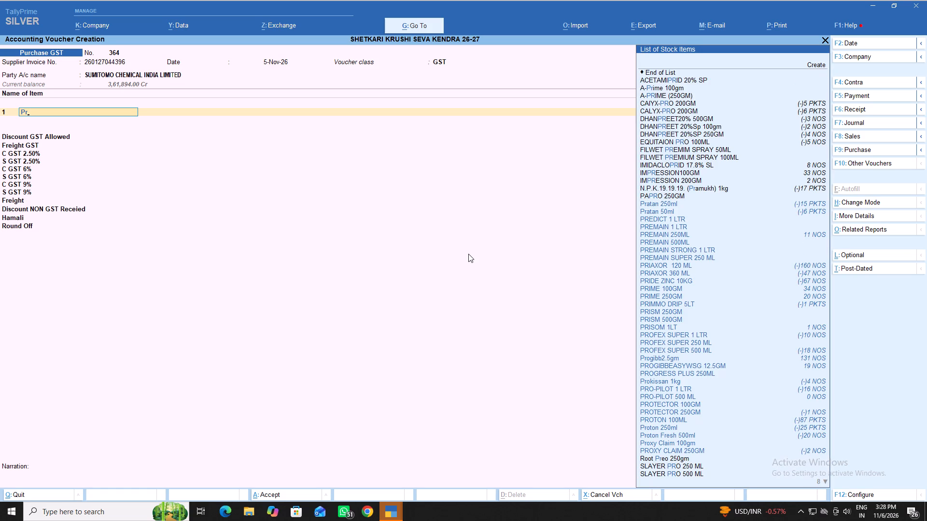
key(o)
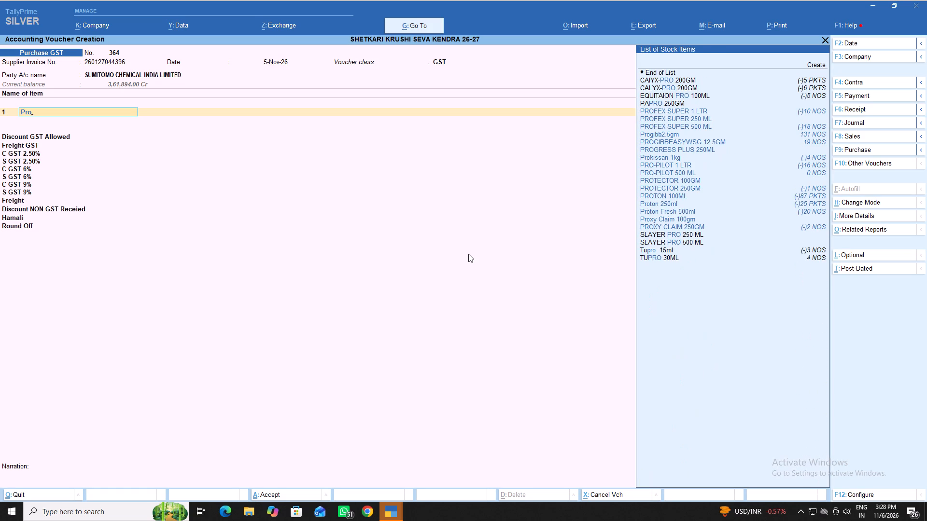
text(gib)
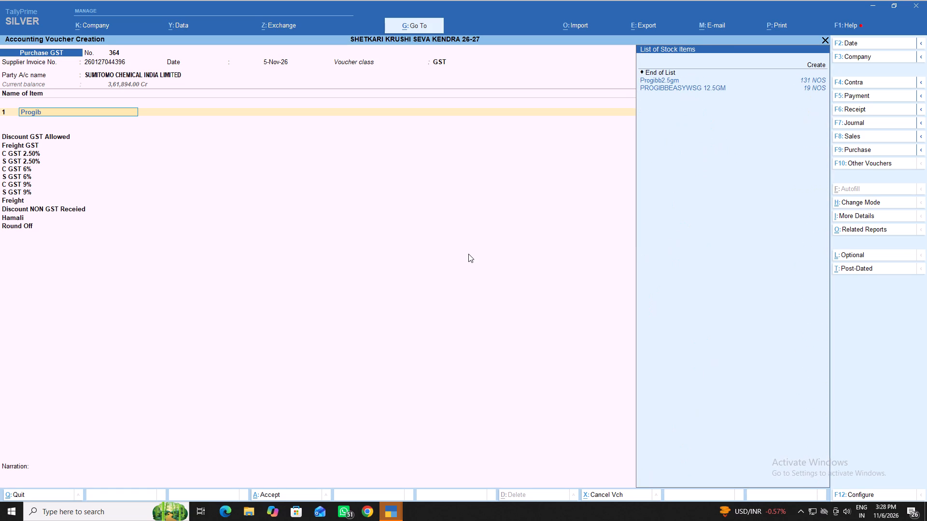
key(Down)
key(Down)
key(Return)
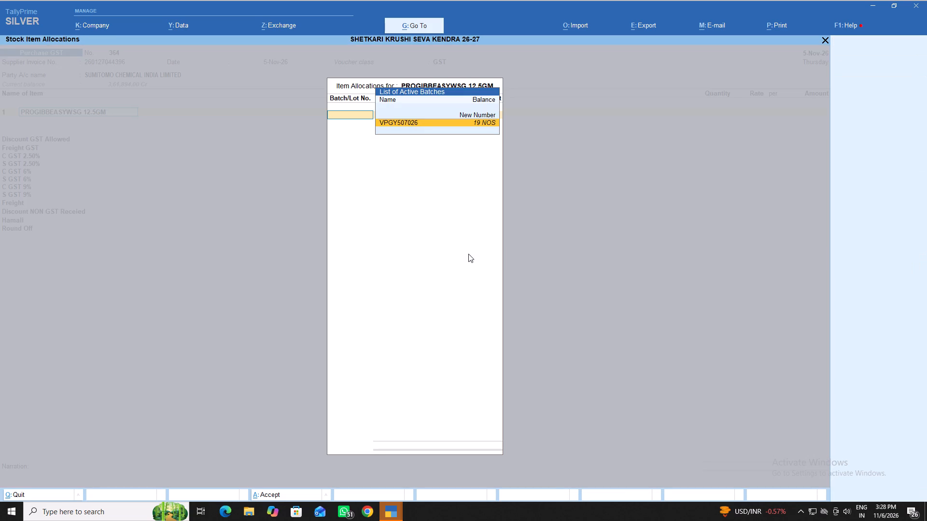
Allocate PROGIBBEASYWSG 12.5GM to new batch Vpgy608025 with quantity 80 NOS and amount 21896, and close the allocation.
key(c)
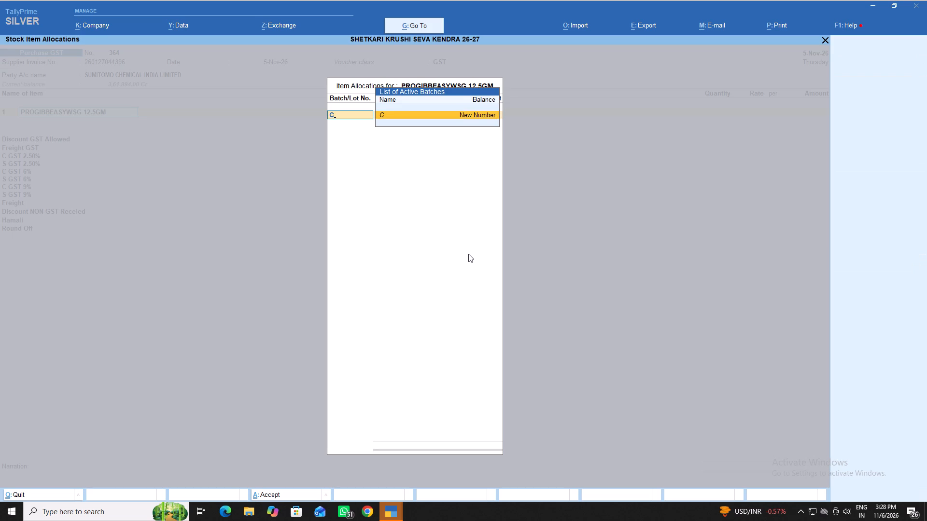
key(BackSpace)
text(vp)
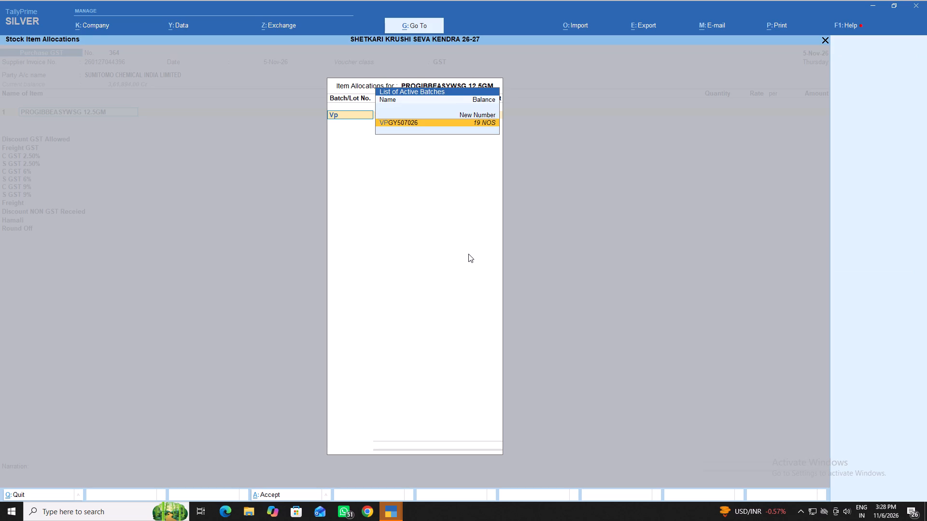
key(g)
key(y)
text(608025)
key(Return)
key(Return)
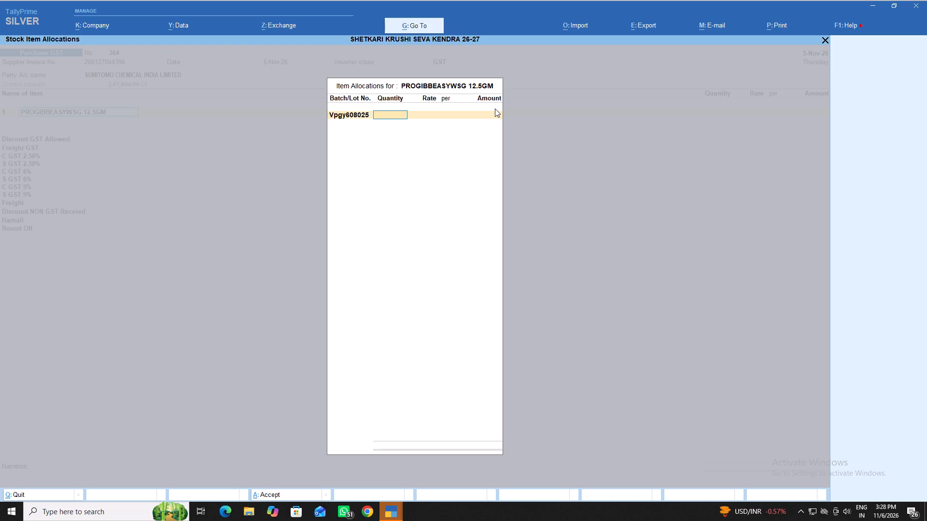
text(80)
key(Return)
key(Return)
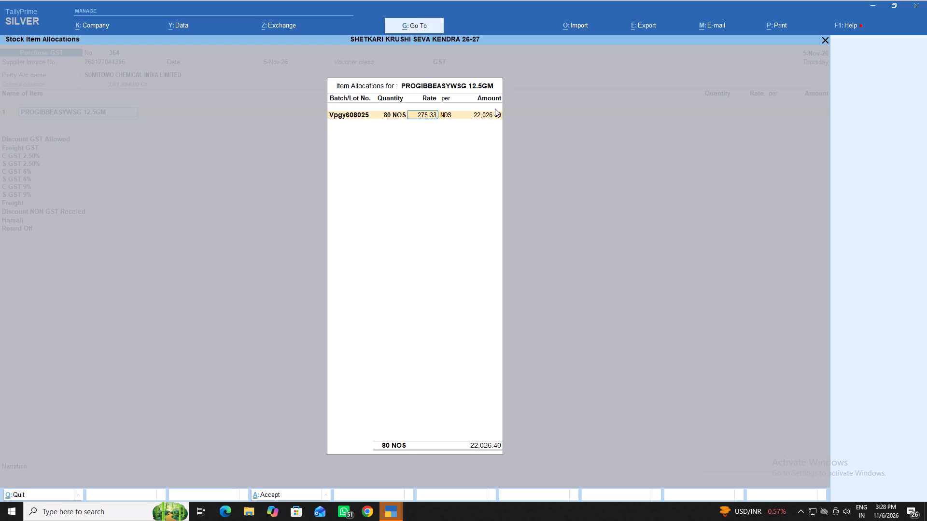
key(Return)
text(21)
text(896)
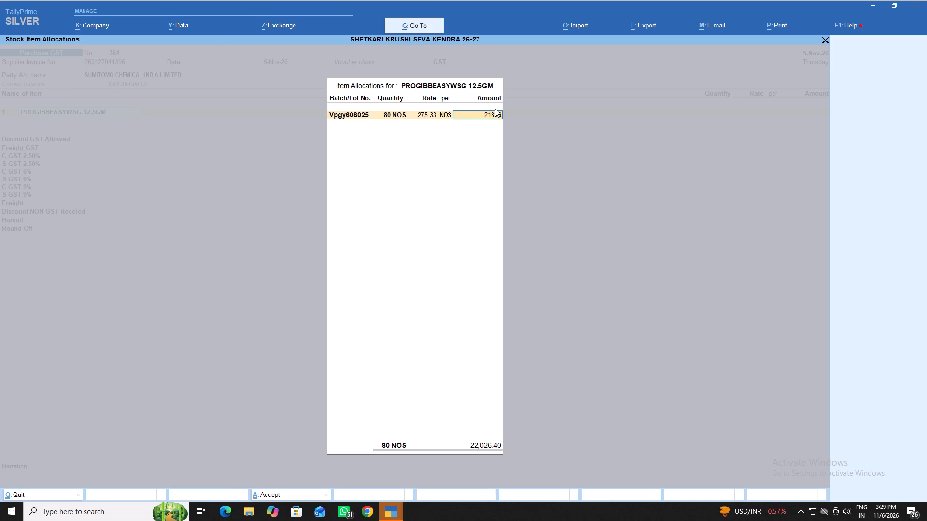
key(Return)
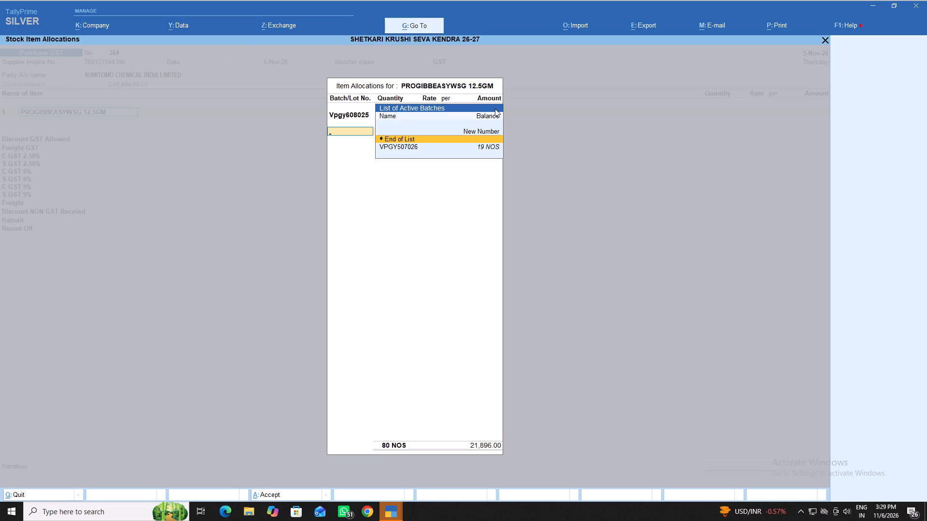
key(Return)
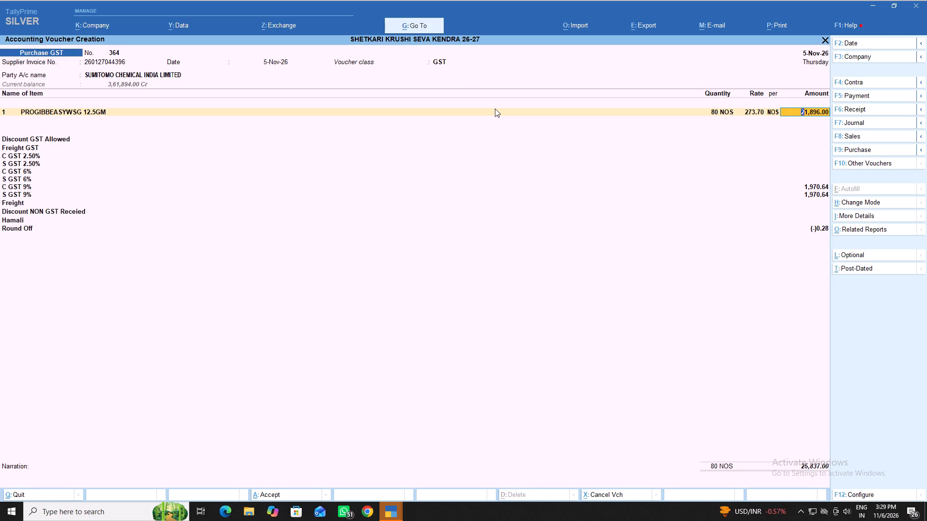
Reopen the PROGIBBEASYWSG 12.5GM allocation to check its batch, quantity, rate and amount, then return to the voucher's charge lines.
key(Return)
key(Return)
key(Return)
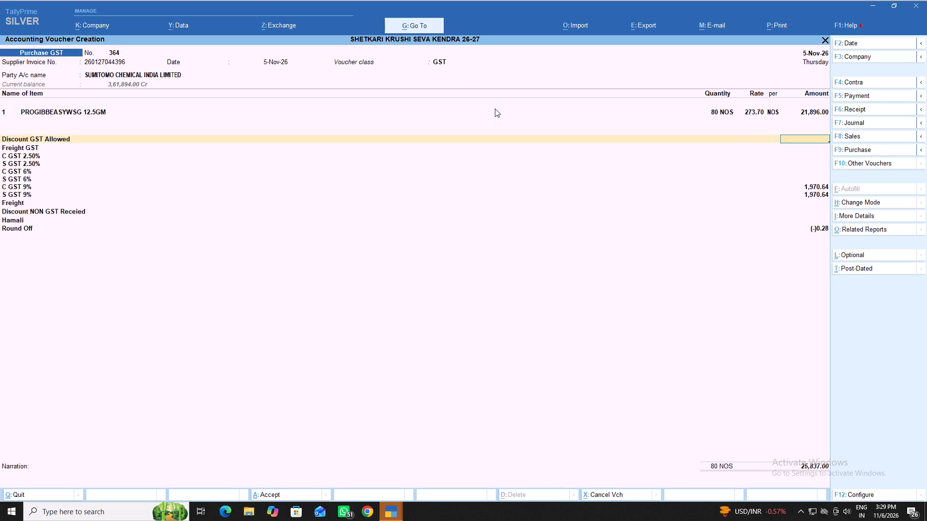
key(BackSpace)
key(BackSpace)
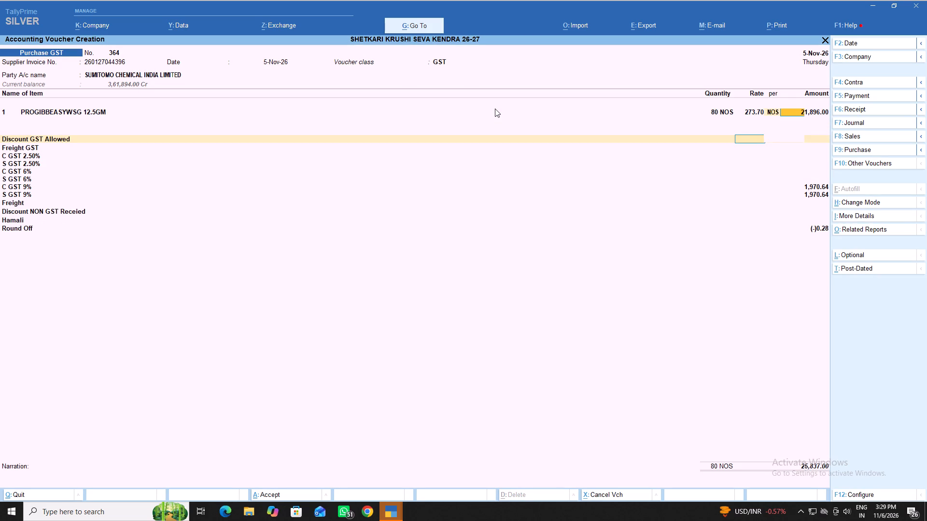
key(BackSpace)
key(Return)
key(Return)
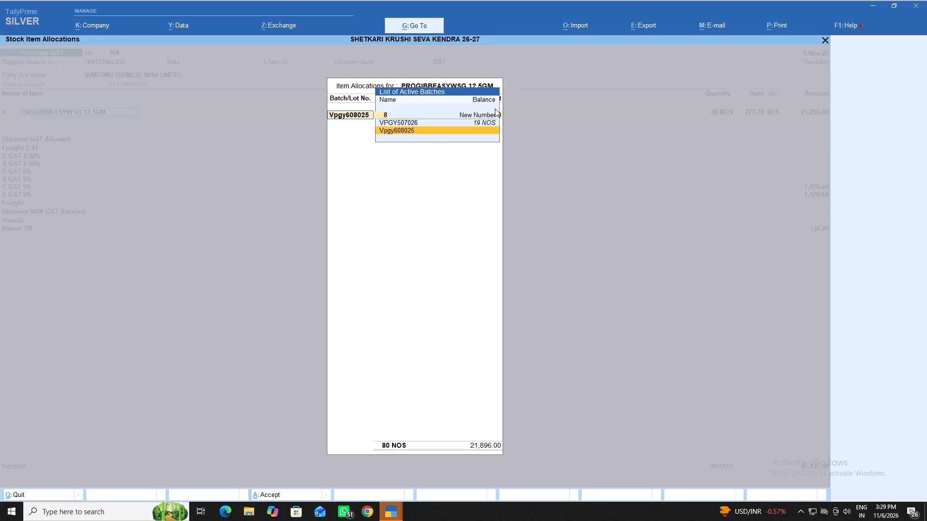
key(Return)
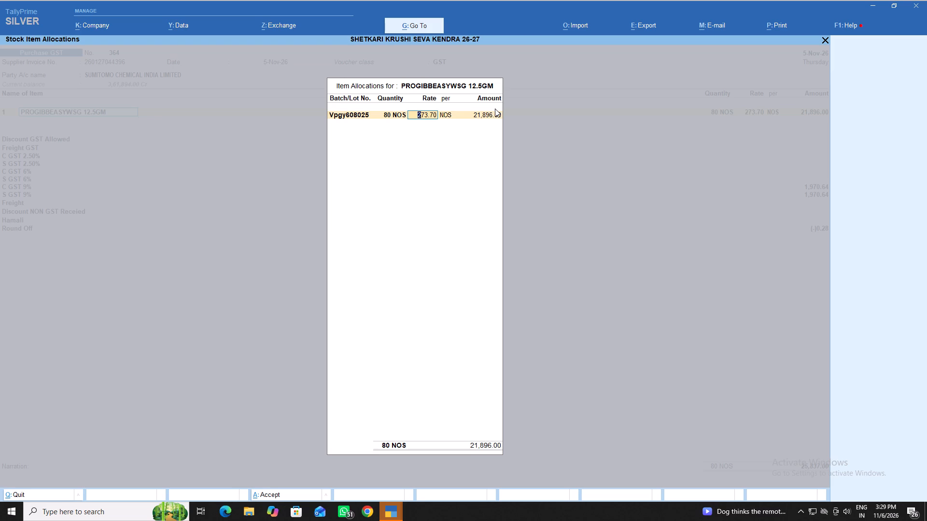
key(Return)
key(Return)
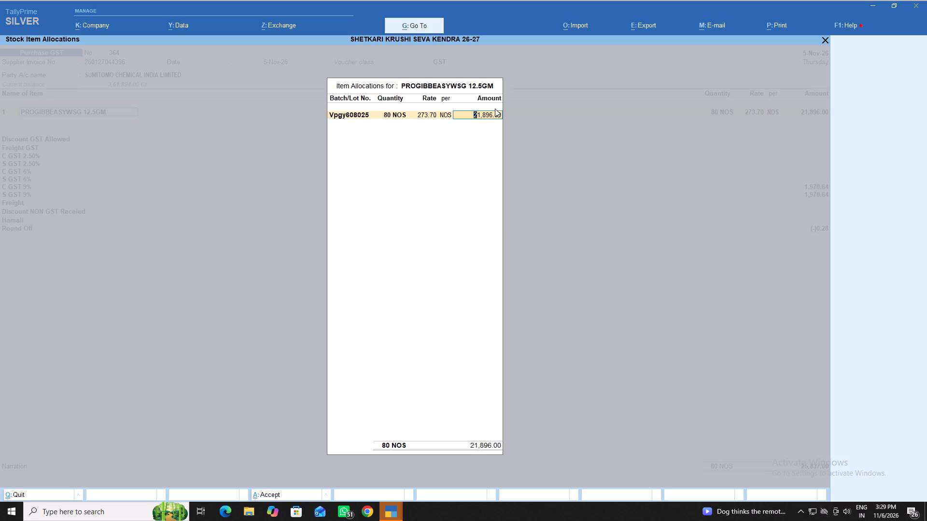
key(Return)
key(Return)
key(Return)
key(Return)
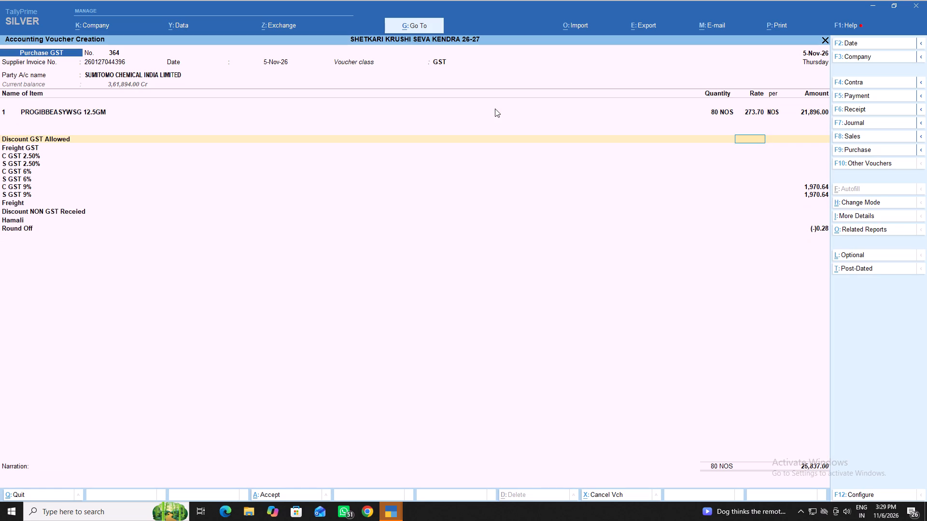
Keep the remaining discount, freight, tax and round-off lines as they are and save the Sumitomo purchase voucher.
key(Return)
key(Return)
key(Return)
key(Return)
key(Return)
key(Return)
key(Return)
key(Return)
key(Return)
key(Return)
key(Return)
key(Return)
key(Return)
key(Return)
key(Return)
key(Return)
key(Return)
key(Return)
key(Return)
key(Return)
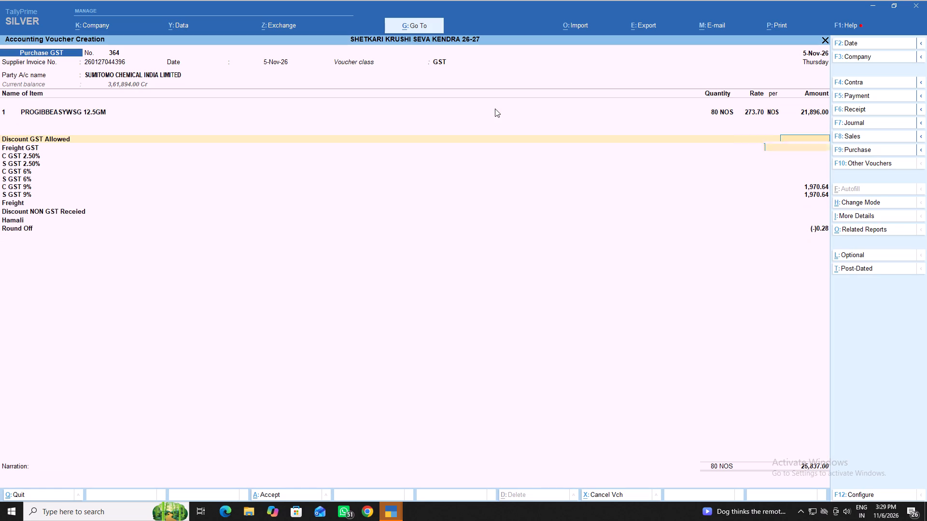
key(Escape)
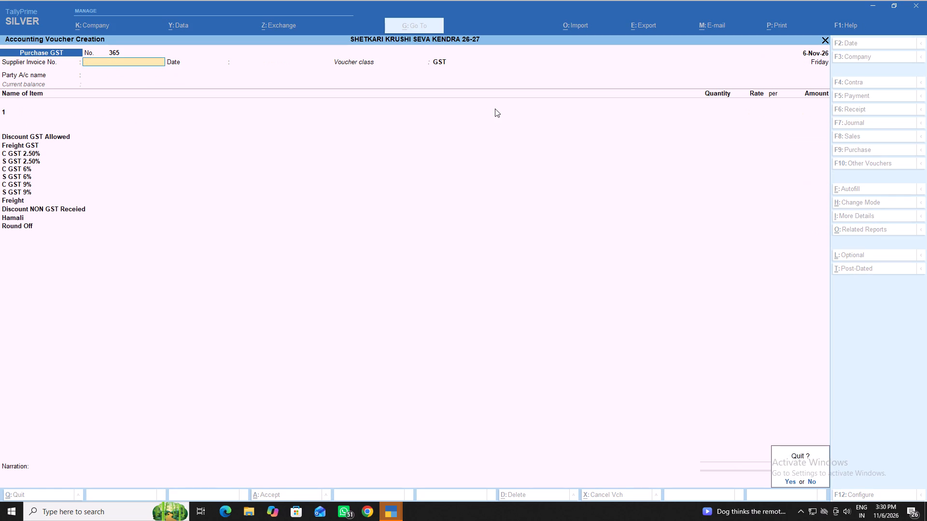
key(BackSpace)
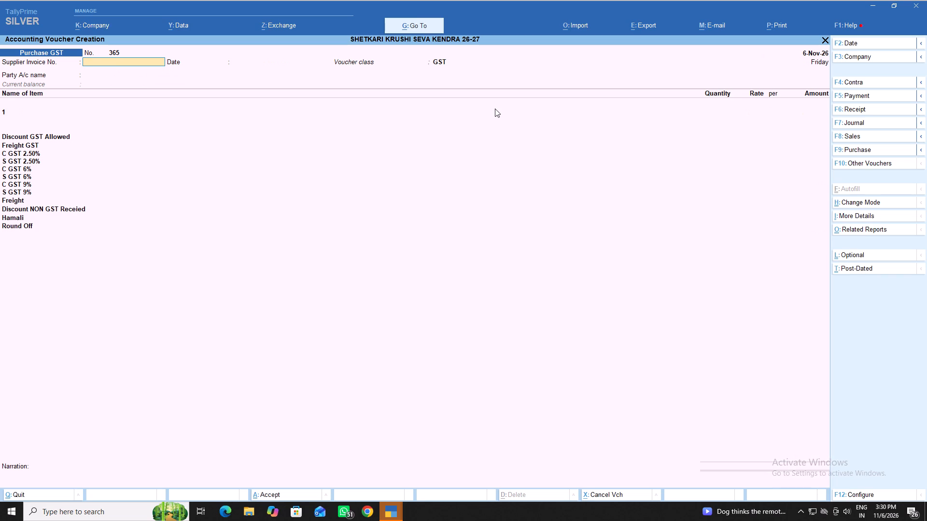
Set the new Purchase GST voucher's date to 5.11.2026.
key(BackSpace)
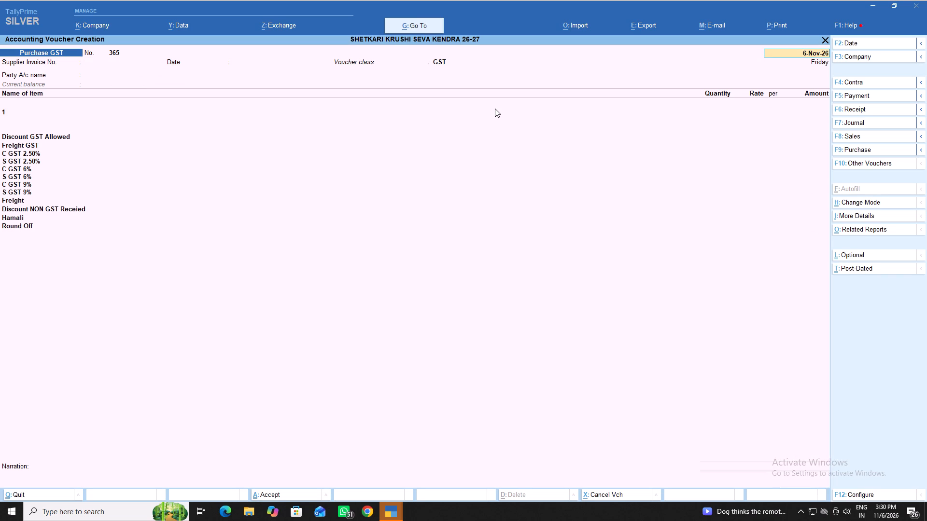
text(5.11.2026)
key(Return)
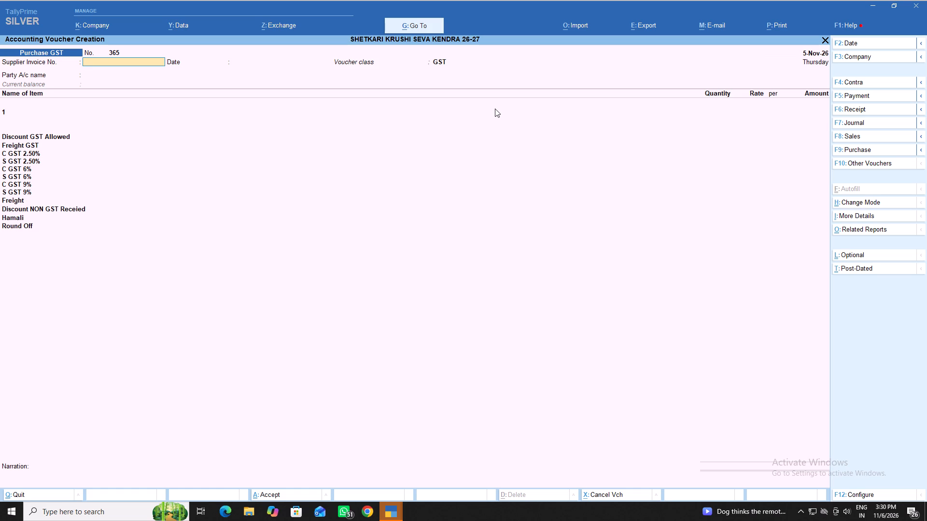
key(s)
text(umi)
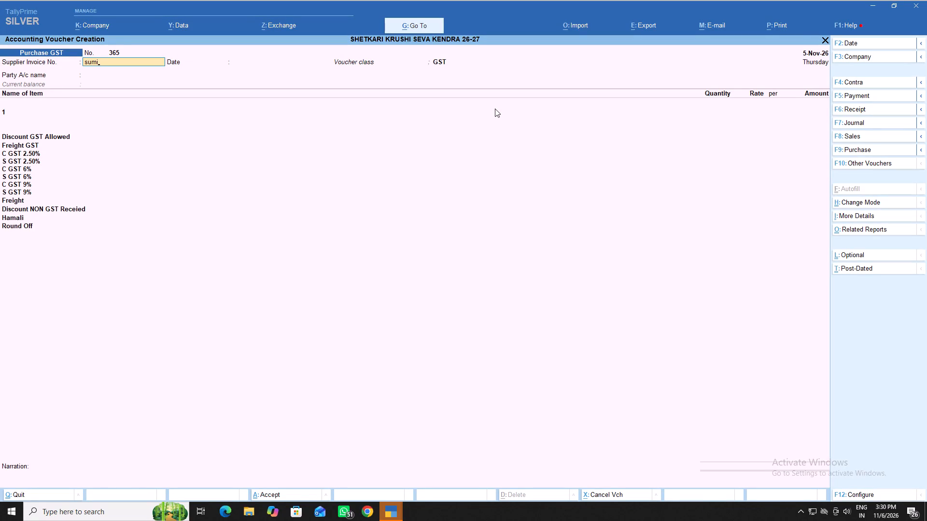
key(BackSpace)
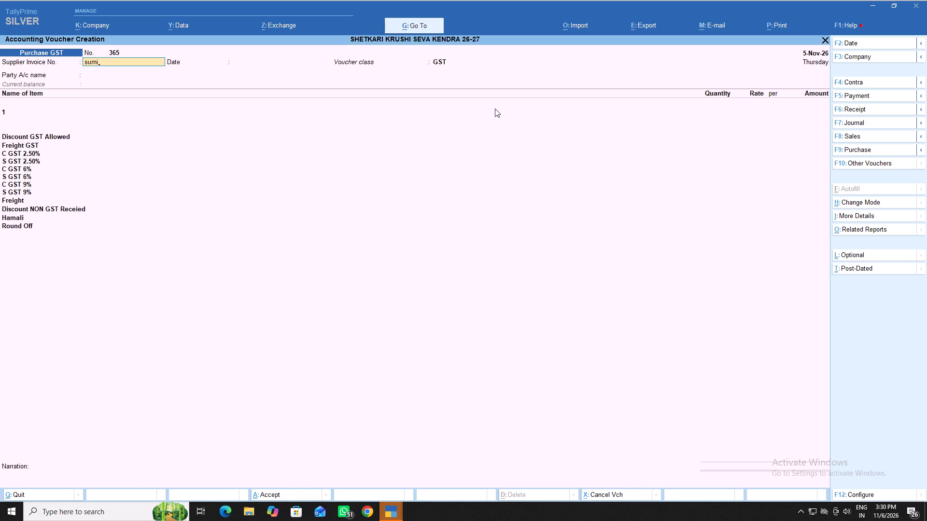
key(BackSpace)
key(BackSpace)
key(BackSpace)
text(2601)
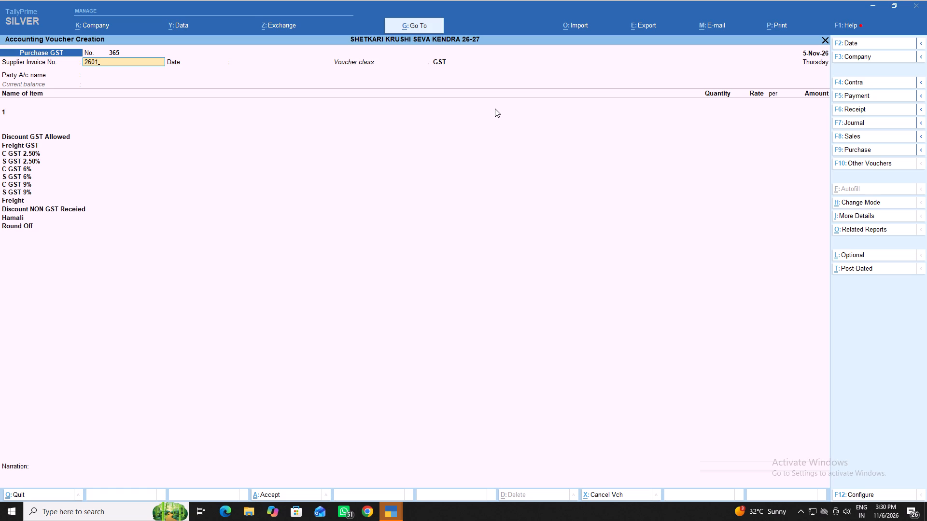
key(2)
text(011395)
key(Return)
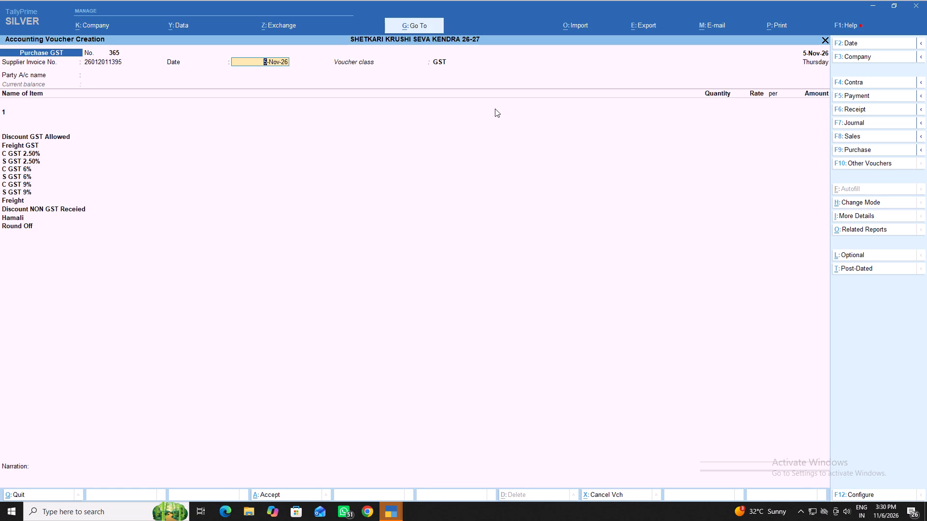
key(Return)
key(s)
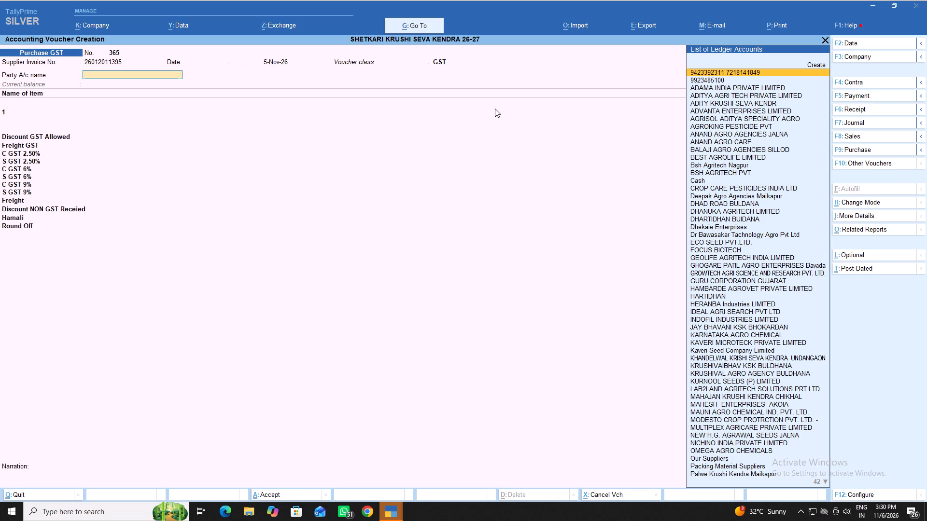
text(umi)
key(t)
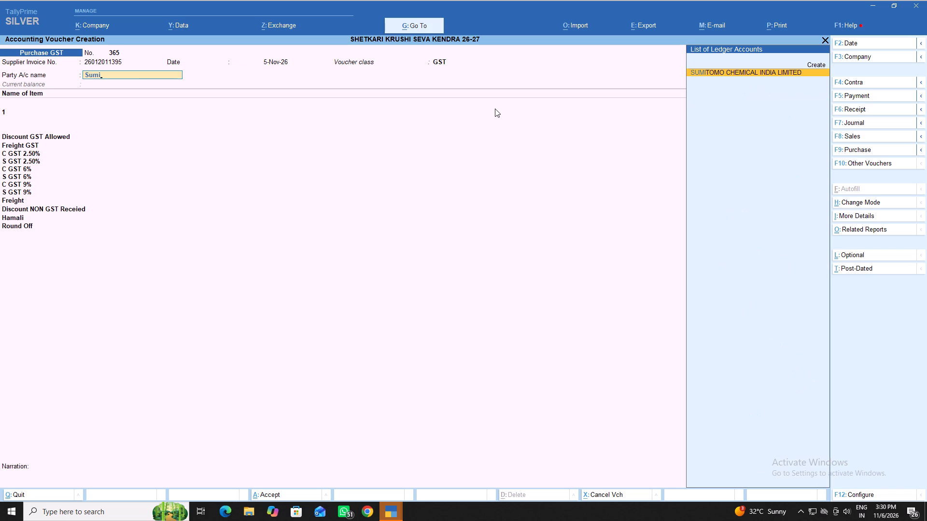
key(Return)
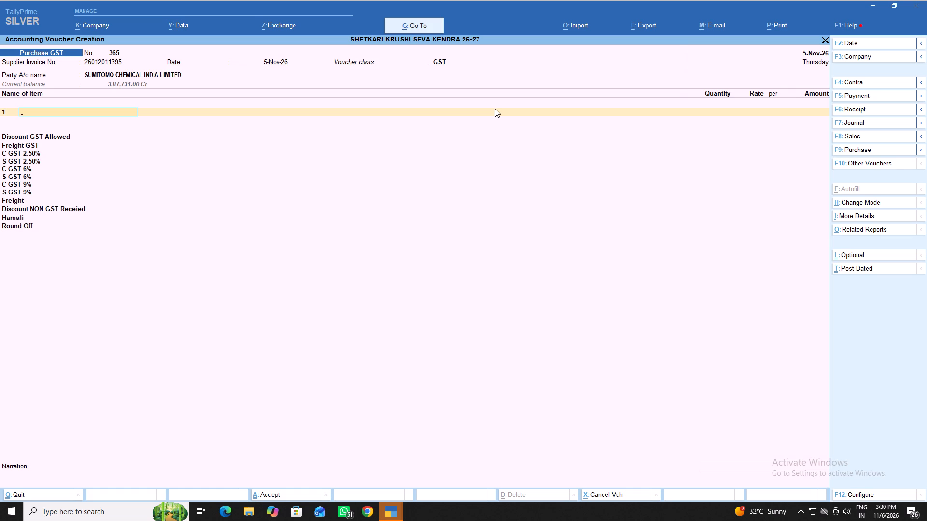
Add VALDACINL-1LT as the first item of the new Sumitomo voucher.
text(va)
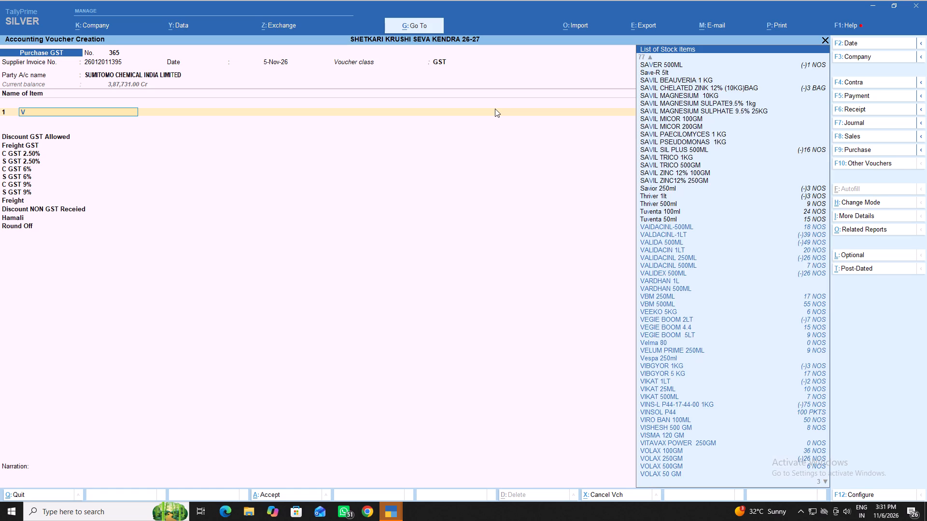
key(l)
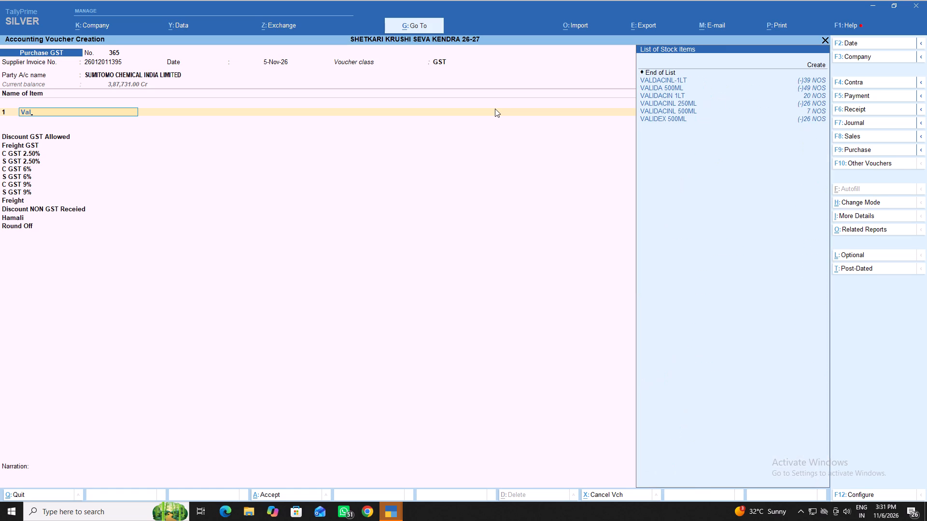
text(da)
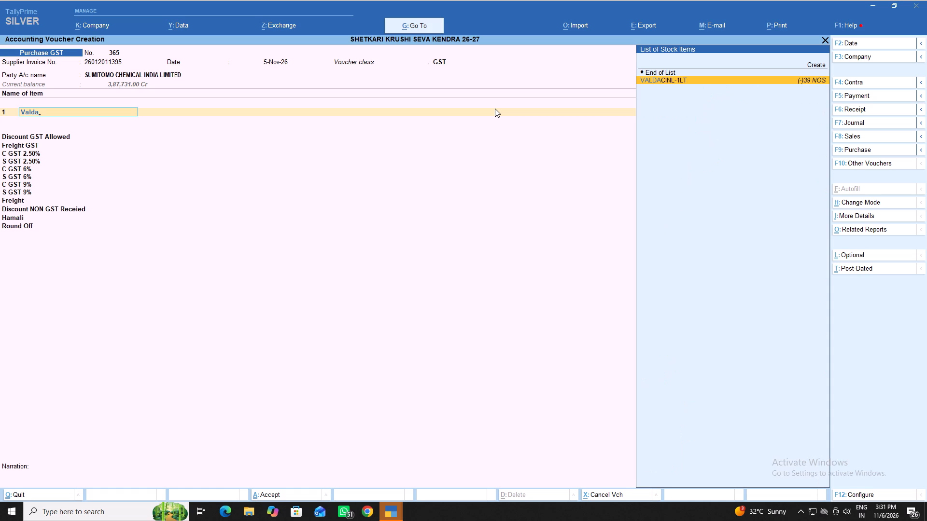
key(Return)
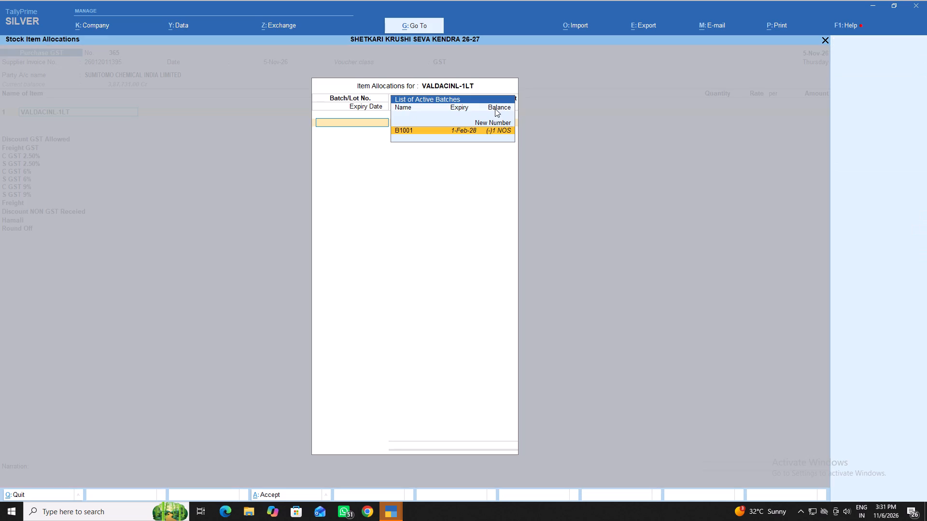
Allocate VALDACINL-1LT to new batch Vvdn69073 with quantity 10, amount 3690 and expiry date 9.9.2028.
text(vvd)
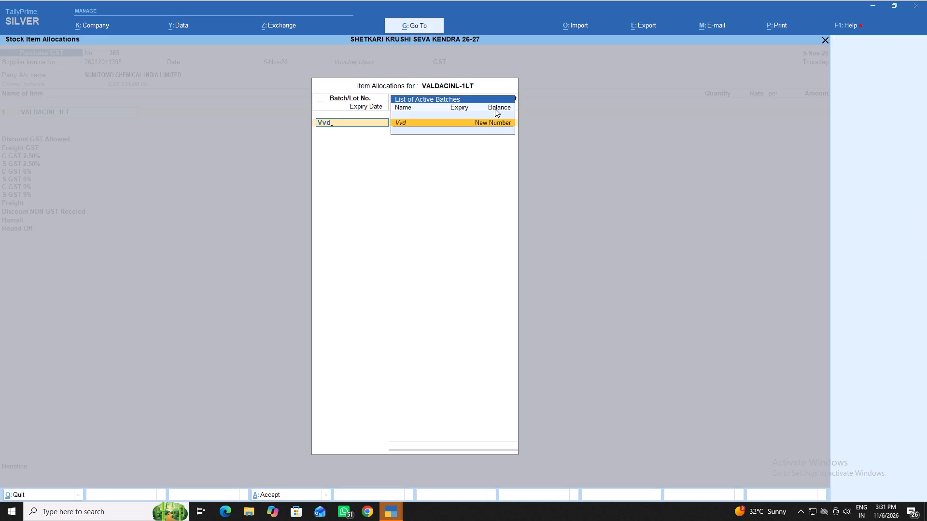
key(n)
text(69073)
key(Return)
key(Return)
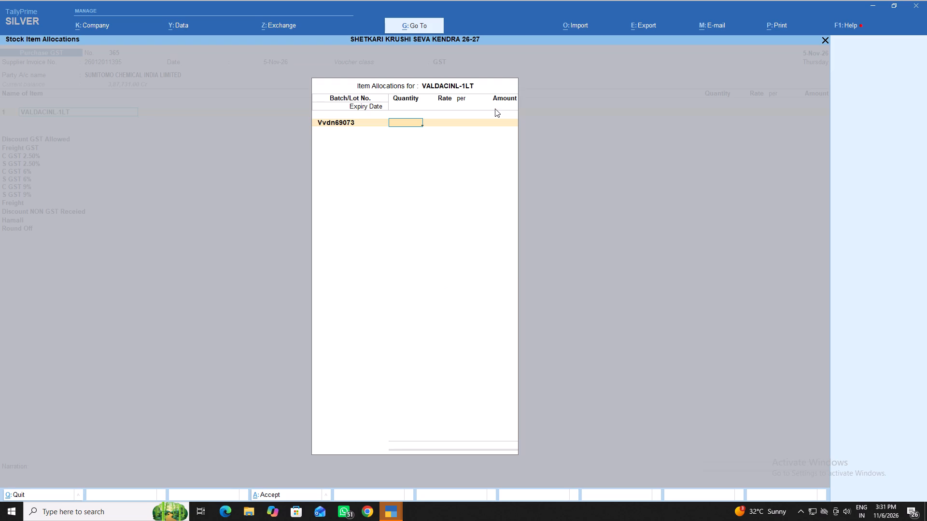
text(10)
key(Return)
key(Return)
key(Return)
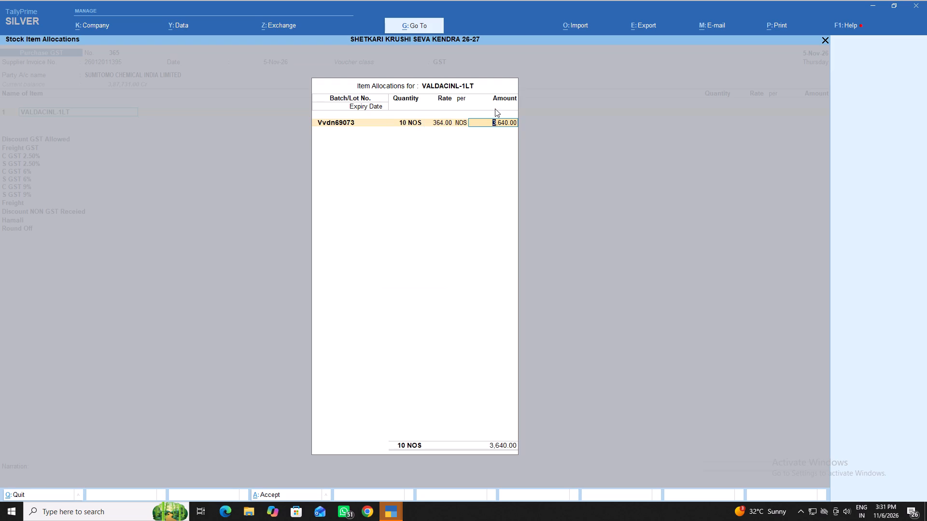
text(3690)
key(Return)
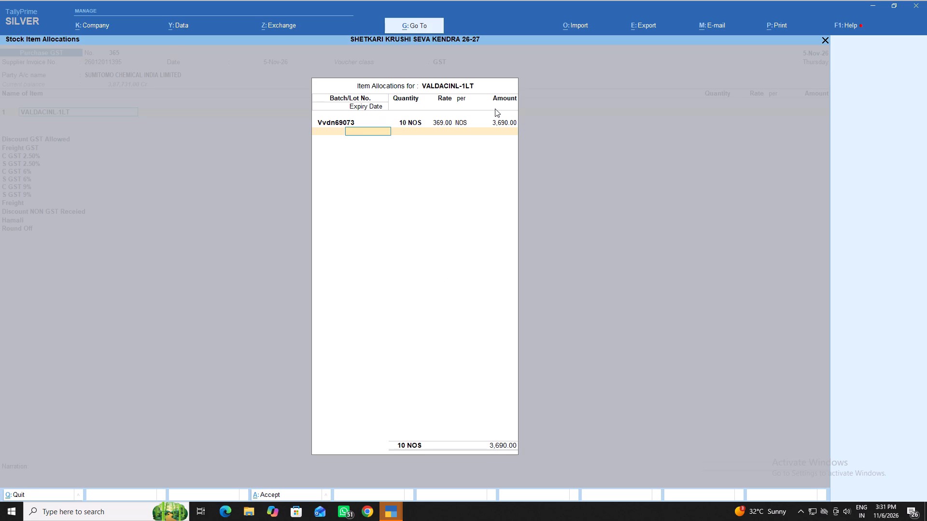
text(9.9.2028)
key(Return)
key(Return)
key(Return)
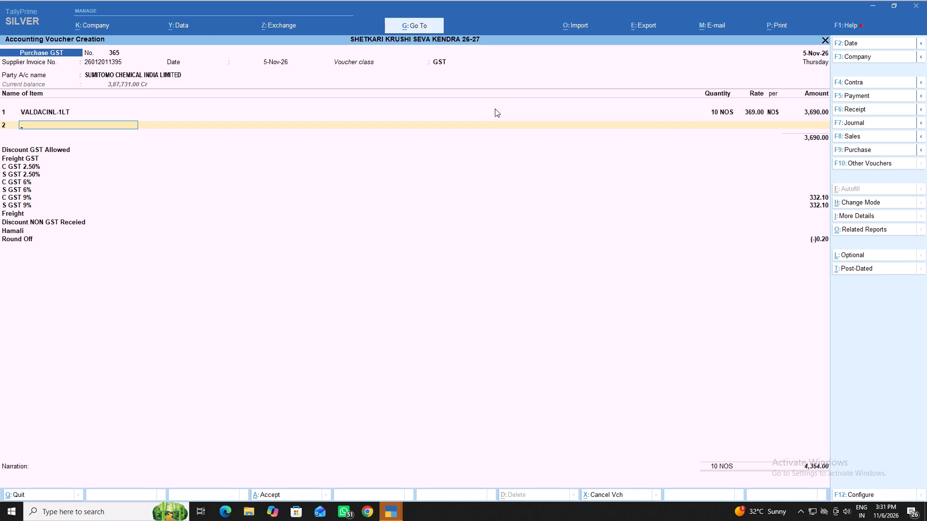
Add VALIDACINL 250ML as the second item of the Sumitomo voucher.
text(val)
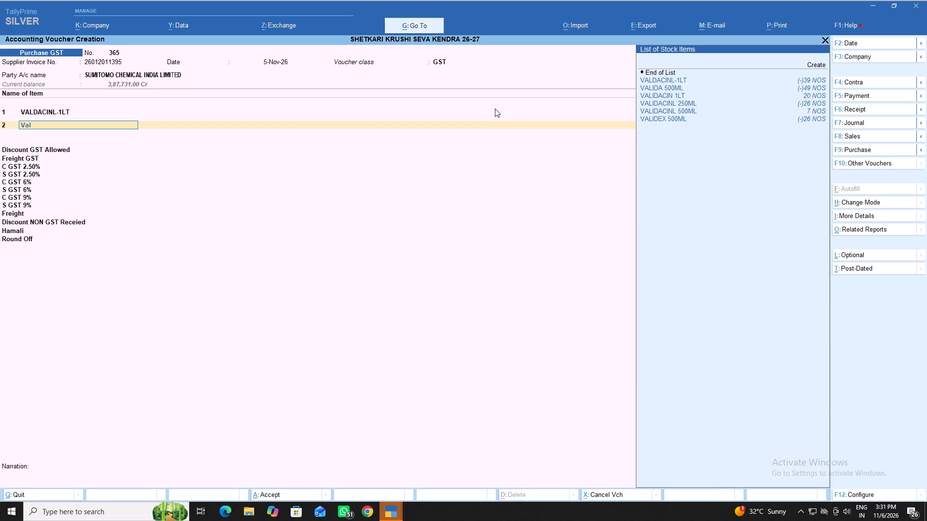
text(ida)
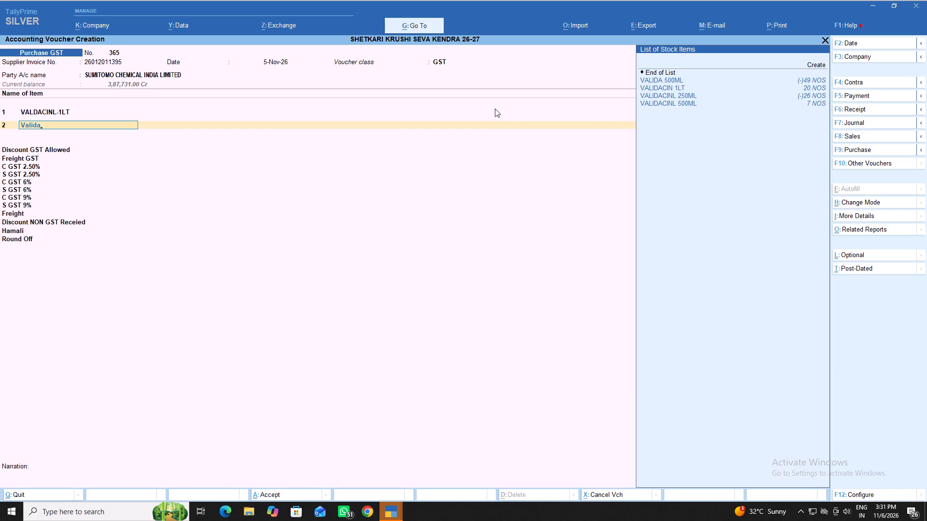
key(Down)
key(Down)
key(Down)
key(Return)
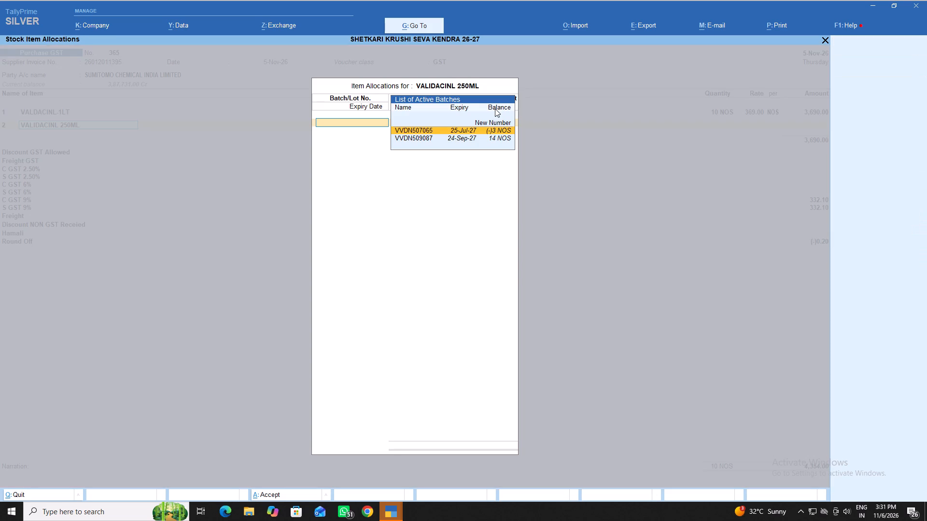
Allocate VALIDACINL 250ML to new batch Vvdn610075 with quantity 40, amount 4240 and expiry date 1.2.2029.
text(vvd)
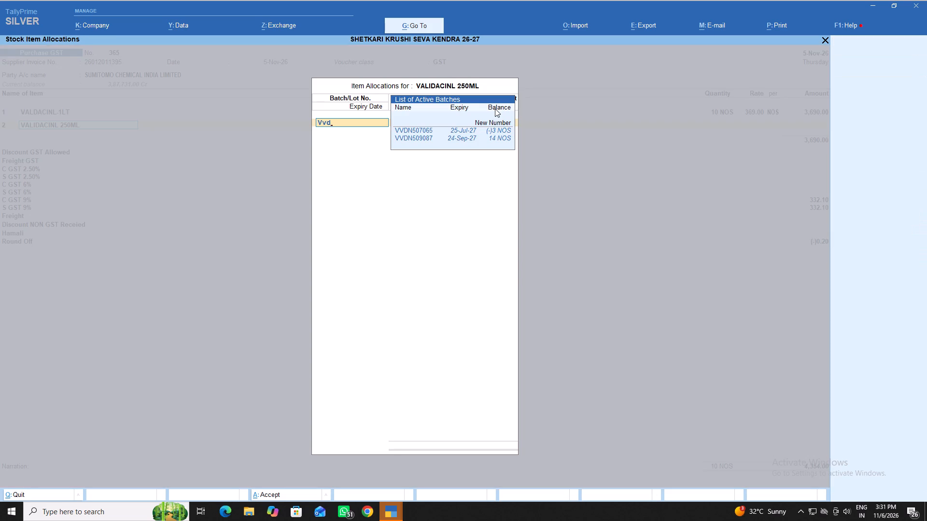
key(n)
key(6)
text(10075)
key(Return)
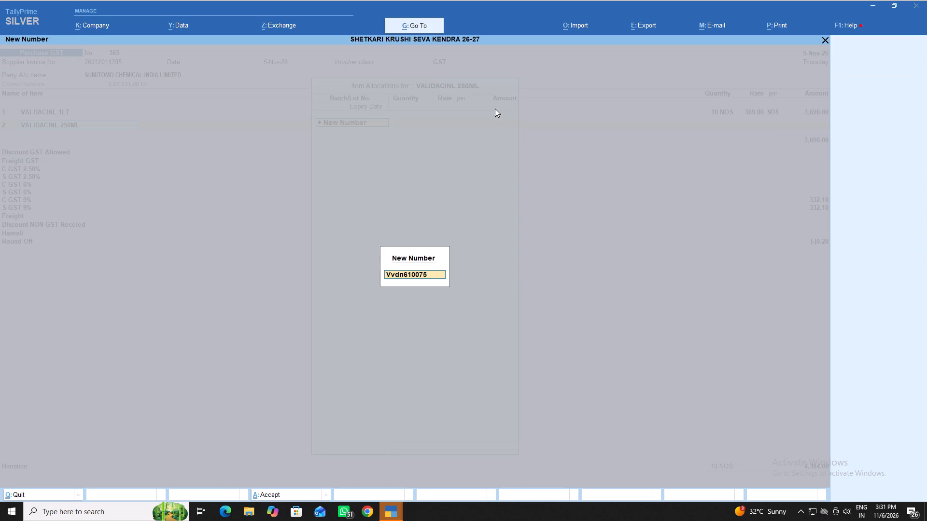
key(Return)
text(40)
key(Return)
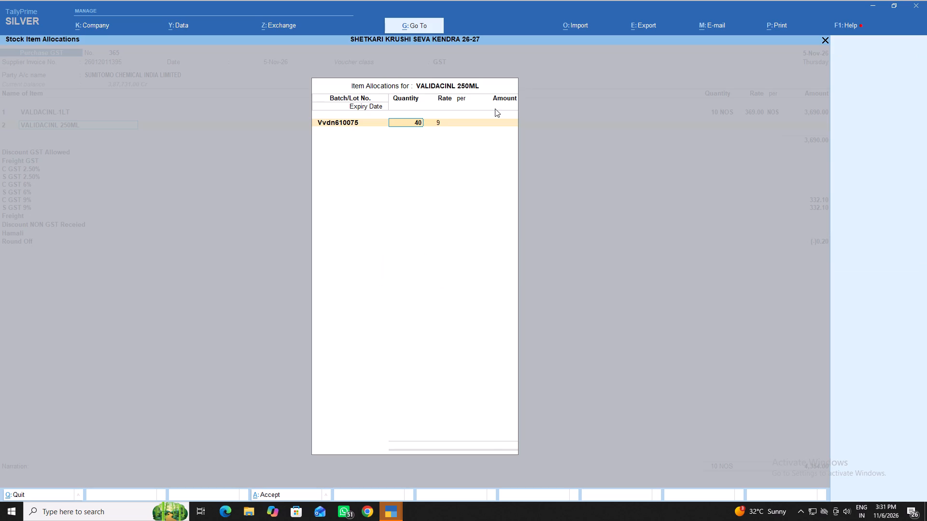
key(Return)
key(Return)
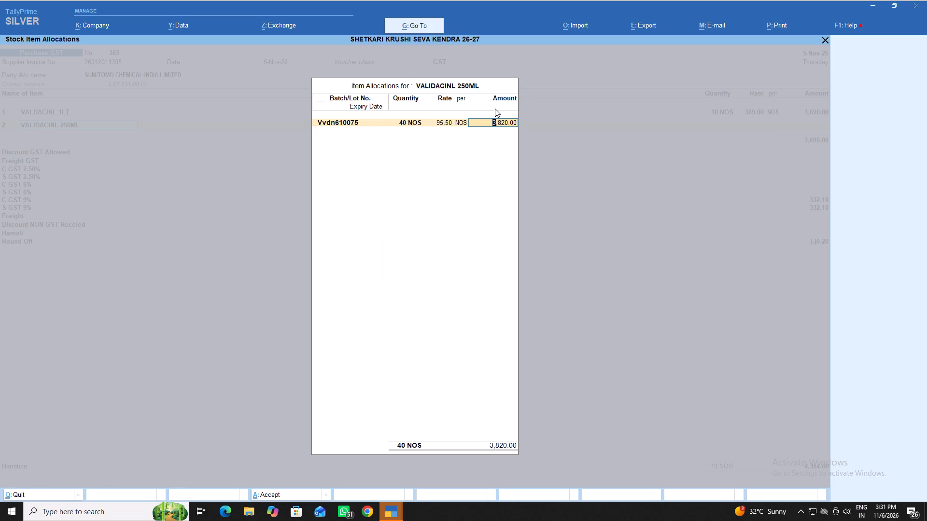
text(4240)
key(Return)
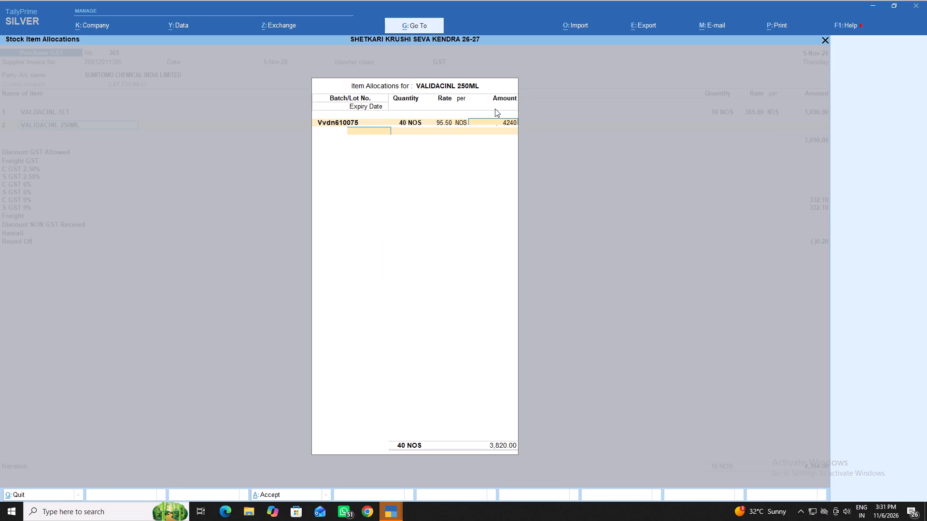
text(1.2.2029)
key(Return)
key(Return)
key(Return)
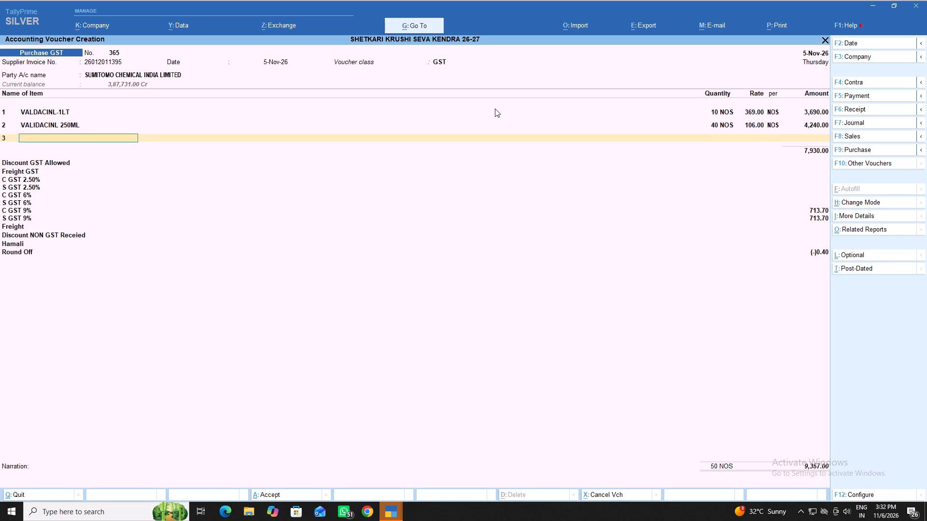
Add MESHI 250 ML as the third item of the Sumitomo voucher.
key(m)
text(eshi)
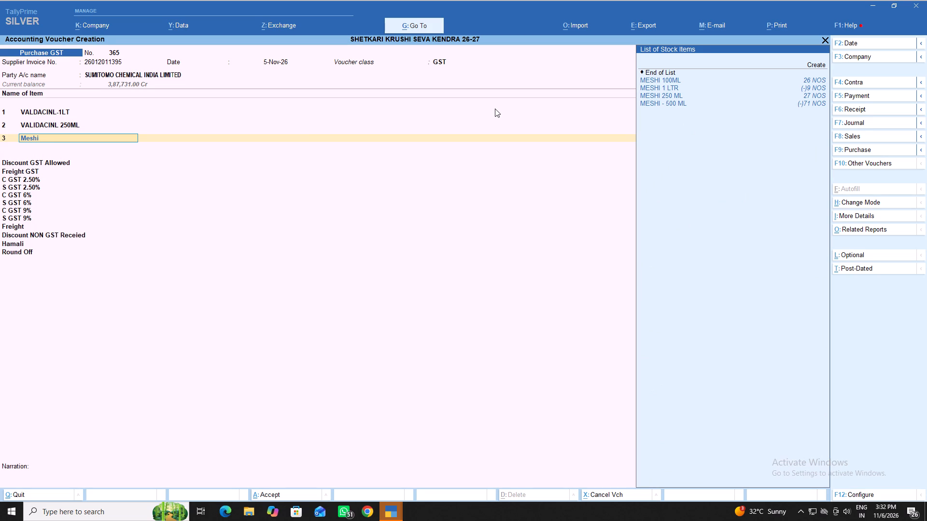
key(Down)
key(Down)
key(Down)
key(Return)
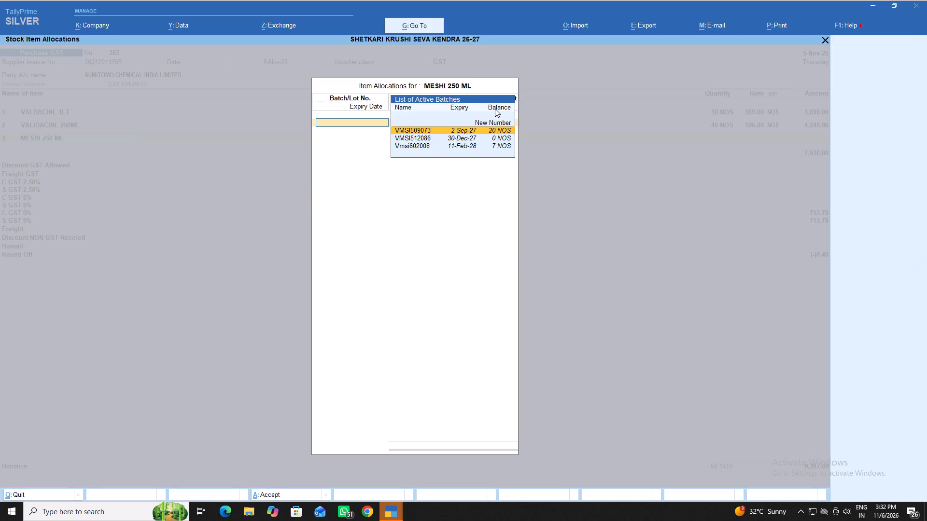
Allocate MESHI 250 ML to existing batch VMSI509073 with quantity 20, amount 4900 and expiry date 1.2.2029.
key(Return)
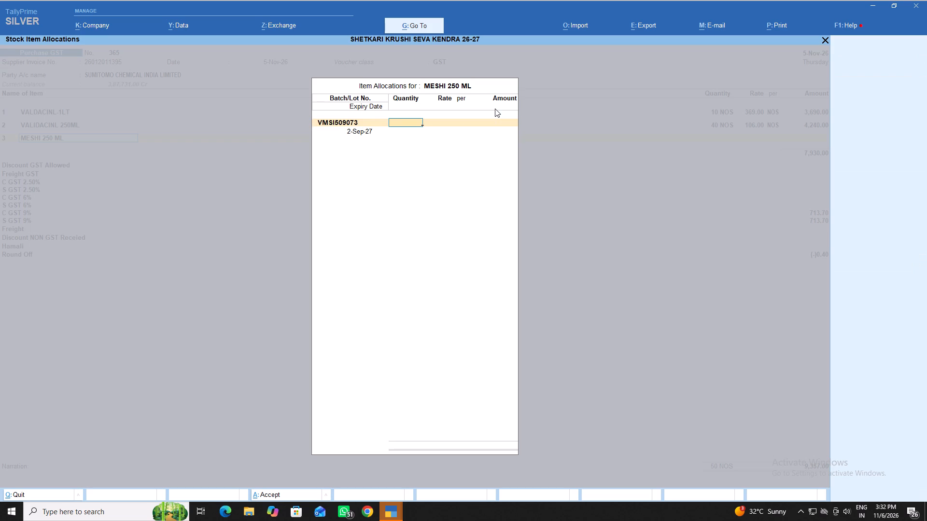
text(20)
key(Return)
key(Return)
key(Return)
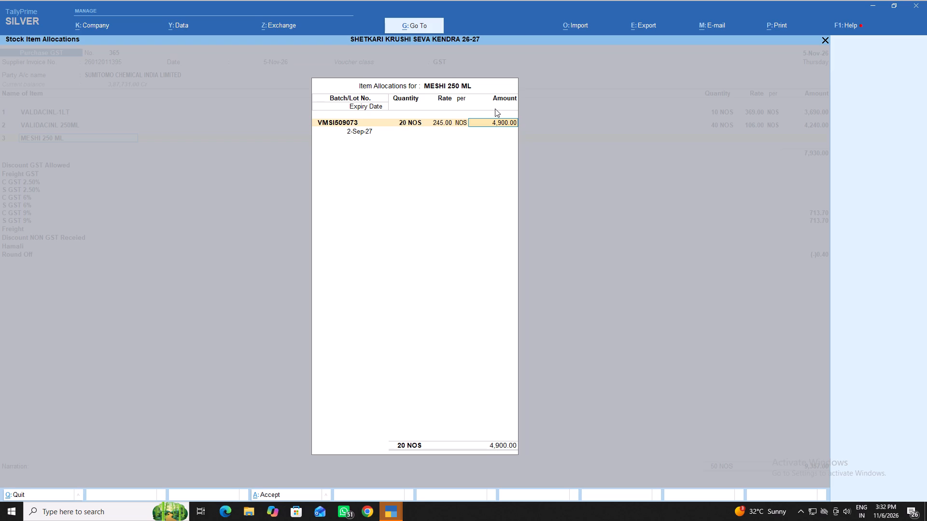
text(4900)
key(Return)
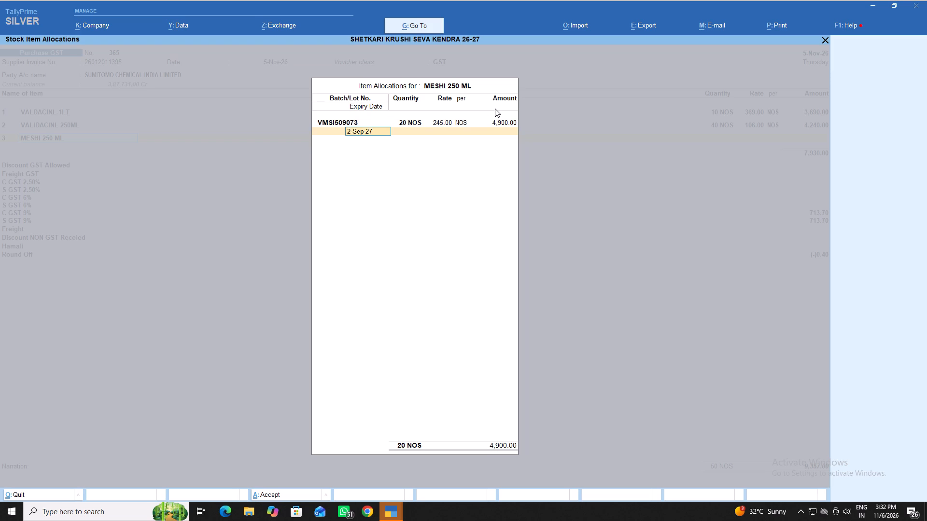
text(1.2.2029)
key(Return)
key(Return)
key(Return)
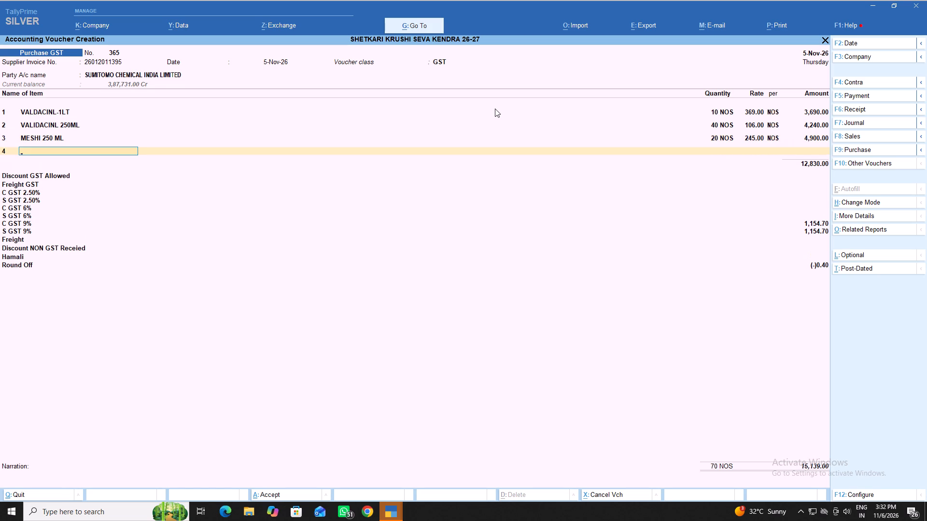
End the item list, keep the discount, freight, tax and round-off lines as they are, and save the Sumitomo purchase voucher.
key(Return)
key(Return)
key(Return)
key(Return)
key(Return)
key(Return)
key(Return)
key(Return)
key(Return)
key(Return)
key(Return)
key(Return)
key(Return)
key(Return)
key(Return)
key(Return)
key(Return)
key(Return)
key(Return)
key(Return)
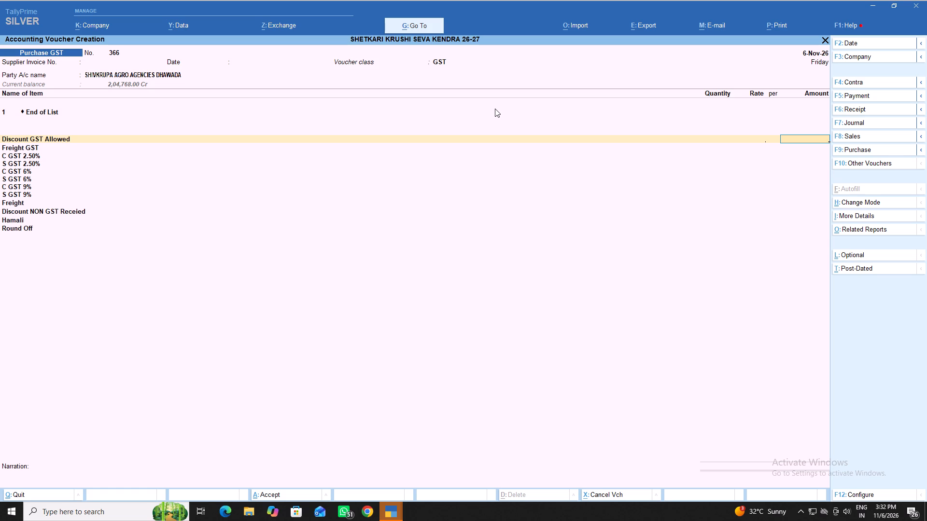
Abandon the unintended blank voucher and open a fresh Purchase GST voucher dated 5.11.2026.
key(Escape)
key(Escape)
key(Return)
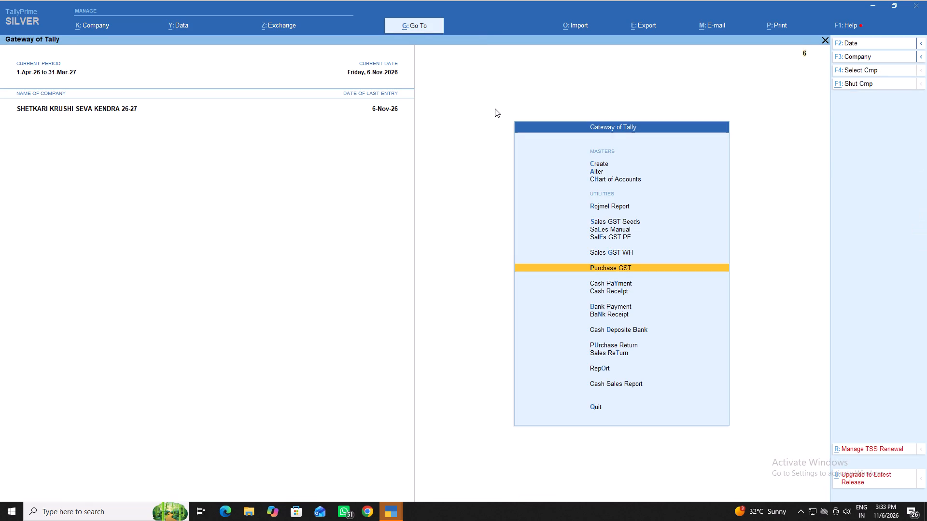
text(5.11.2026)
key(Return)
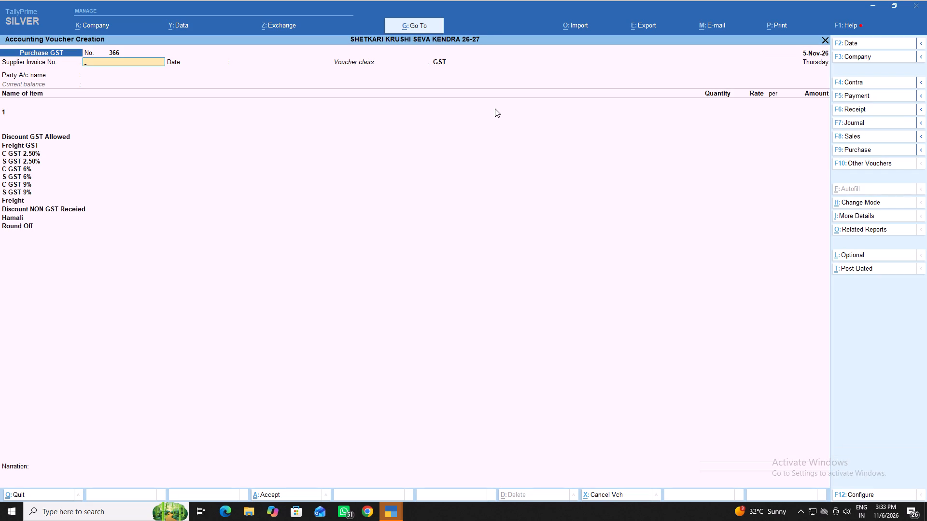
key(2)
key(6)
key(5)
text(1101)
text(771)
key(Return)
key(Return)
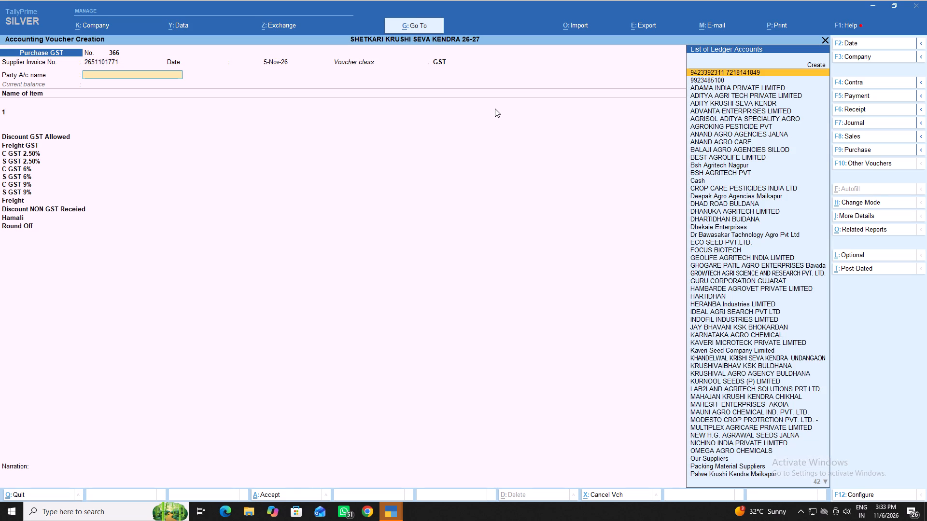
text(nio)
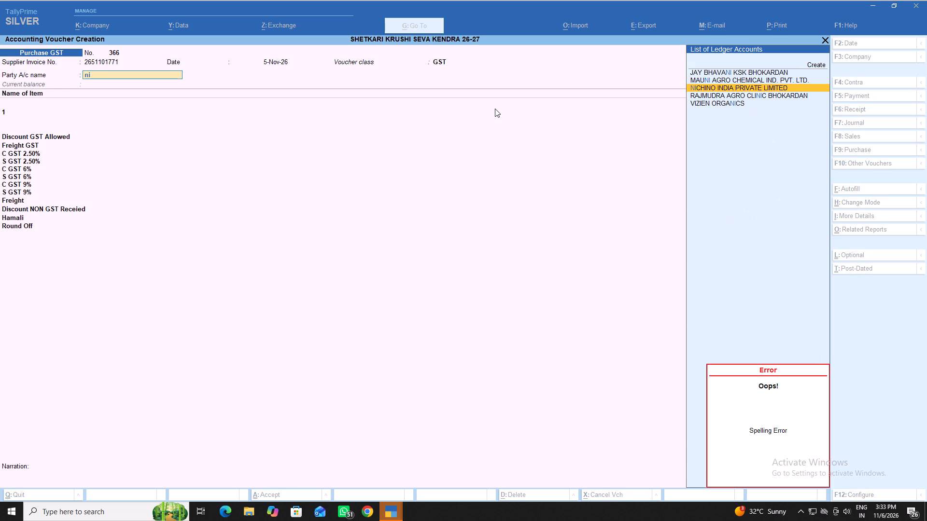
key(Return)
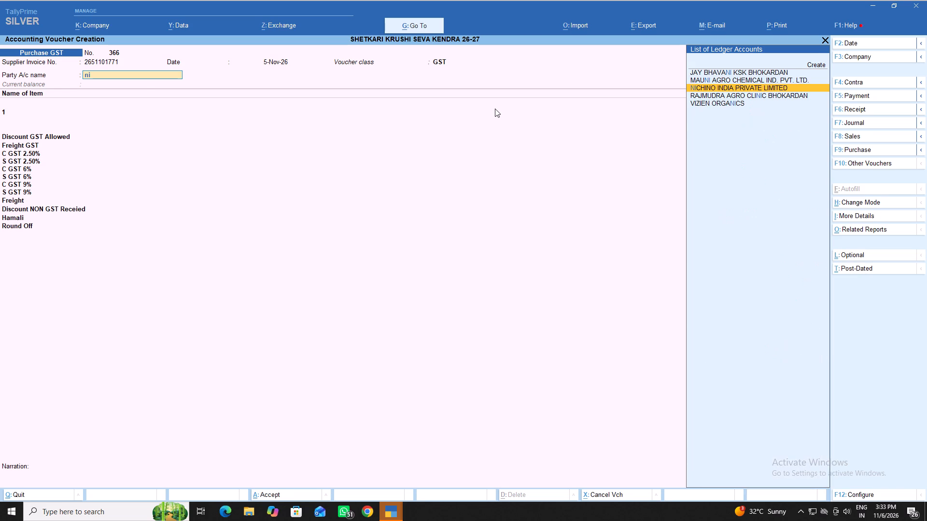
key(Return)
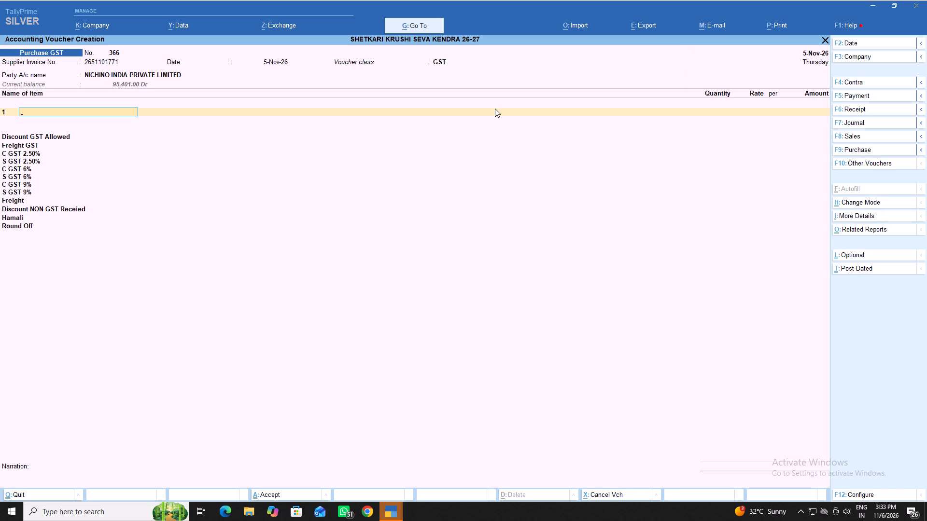
Add PRIME 250GM as the first item of the Nichino voucher.
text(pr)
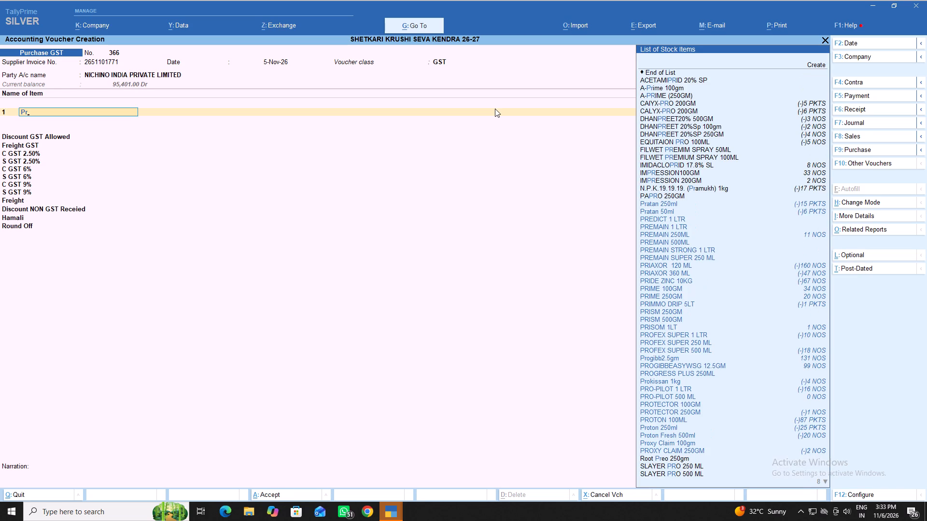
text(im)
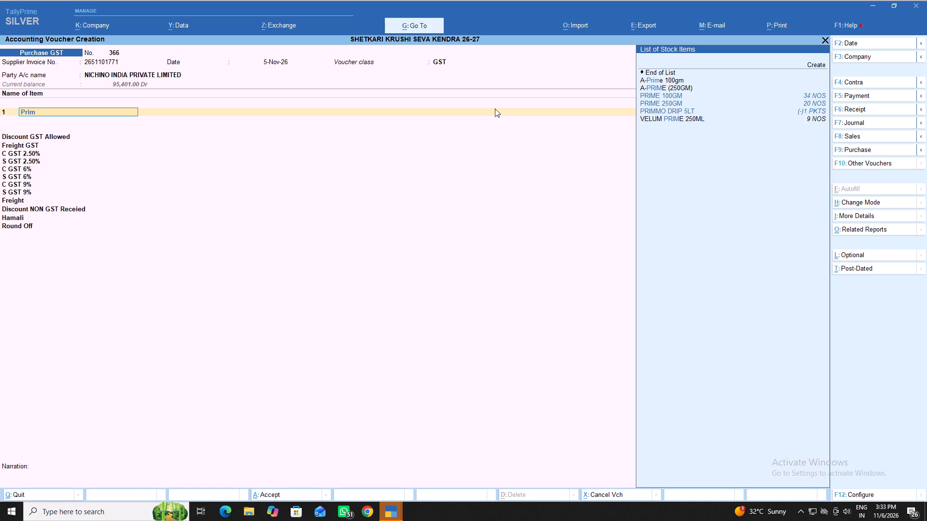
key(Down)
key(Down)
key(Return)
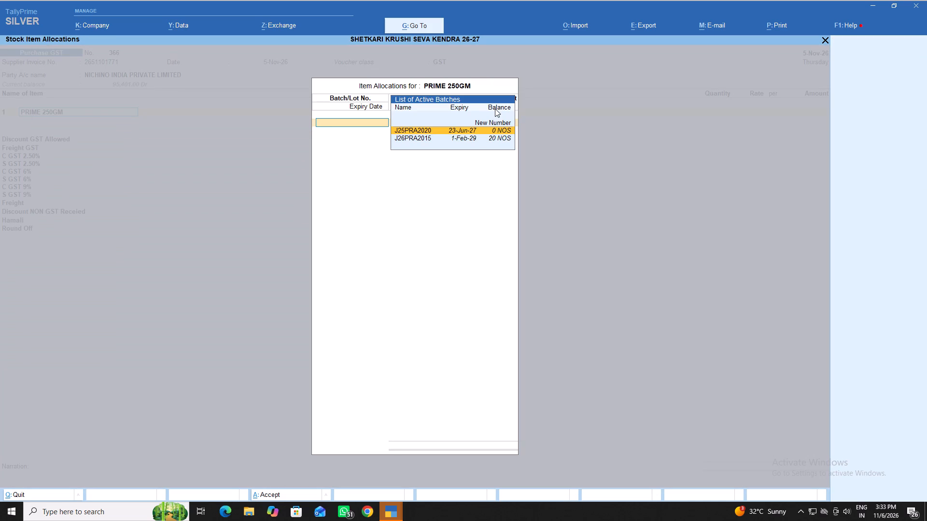
Allocate PRIME 250GM to the existing batch J26PRA2015.
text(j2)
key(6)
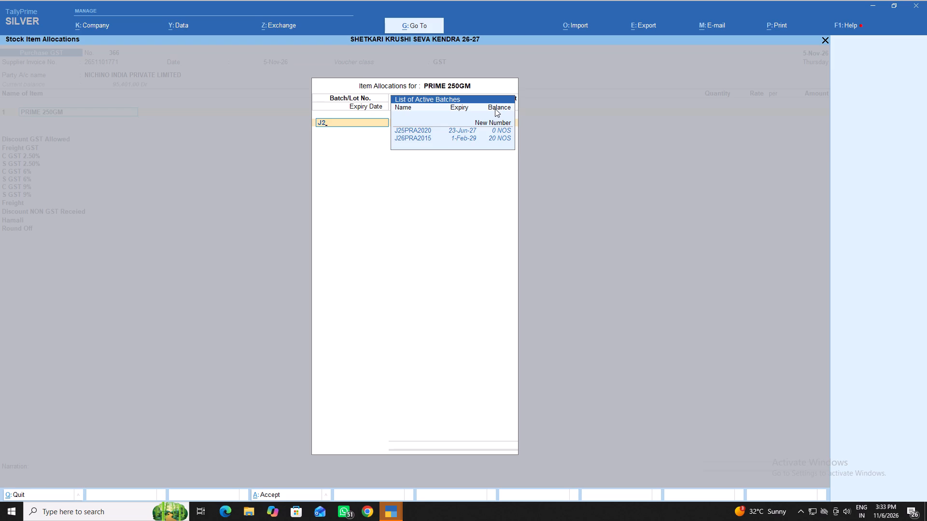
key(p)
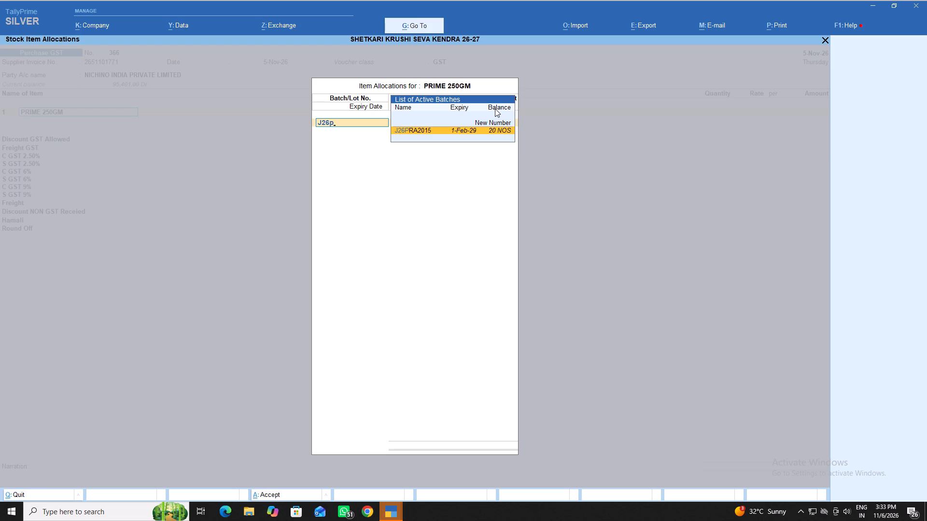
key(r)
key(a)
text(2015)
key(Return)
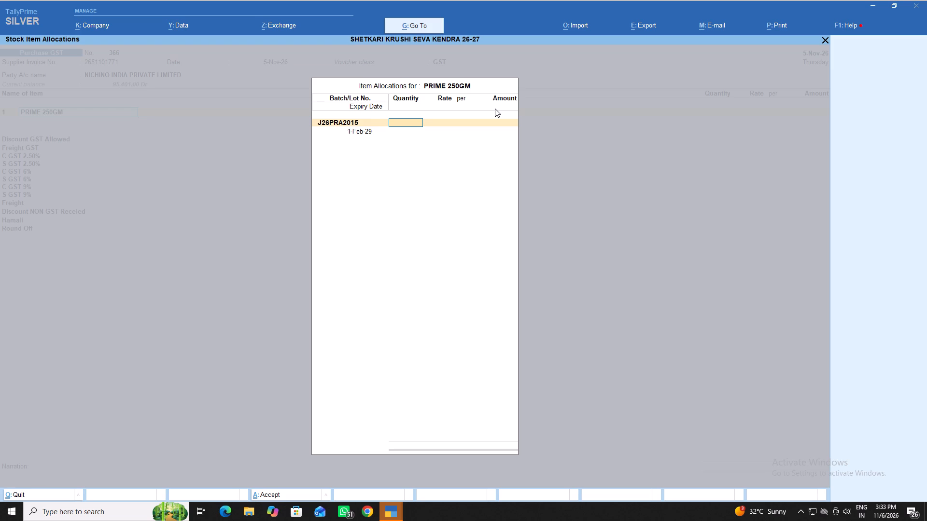
Enter 20 NOS and an amount of 3231.75 for the PRIME 250GM batch, keep its expiry date, and finish the allocation.
text(20)
key(Return)
key(Return)
key(Return)
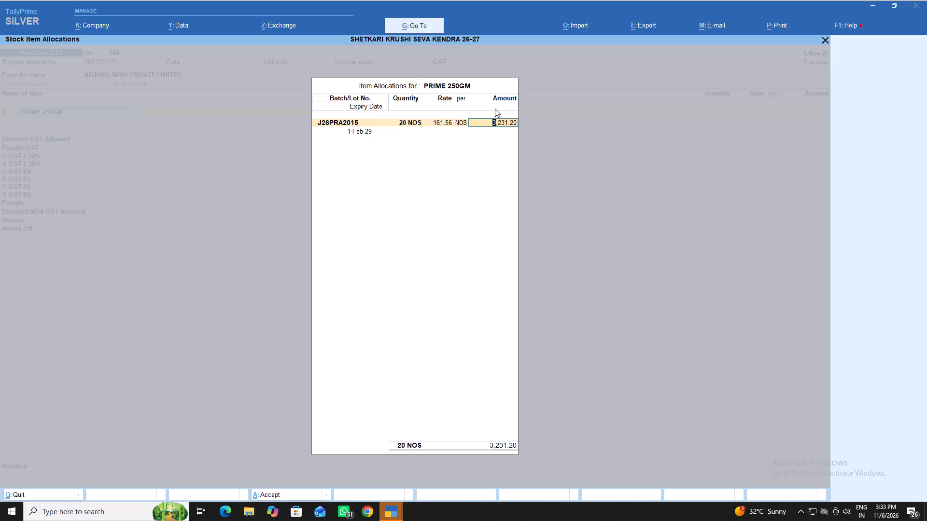
text(32)
text(31.75)
key(Return)
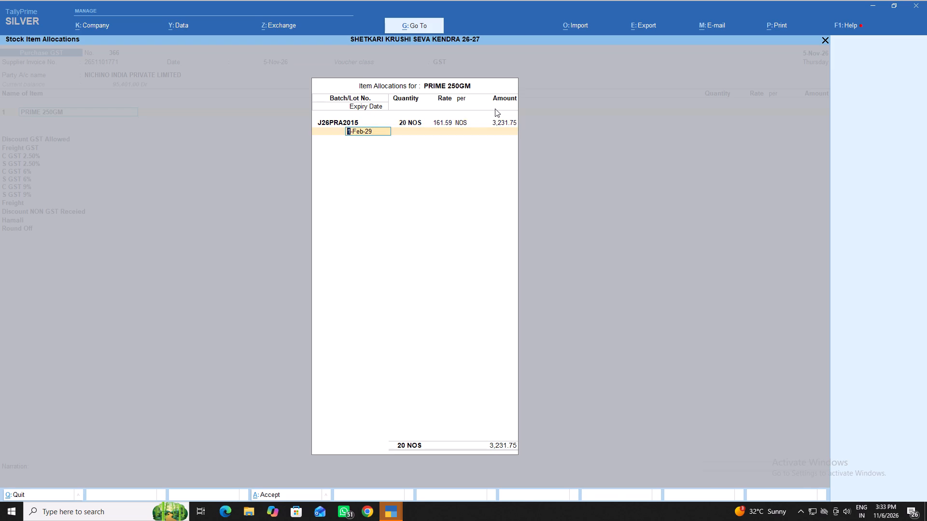
key(Return)
key(Return)
key(Return)
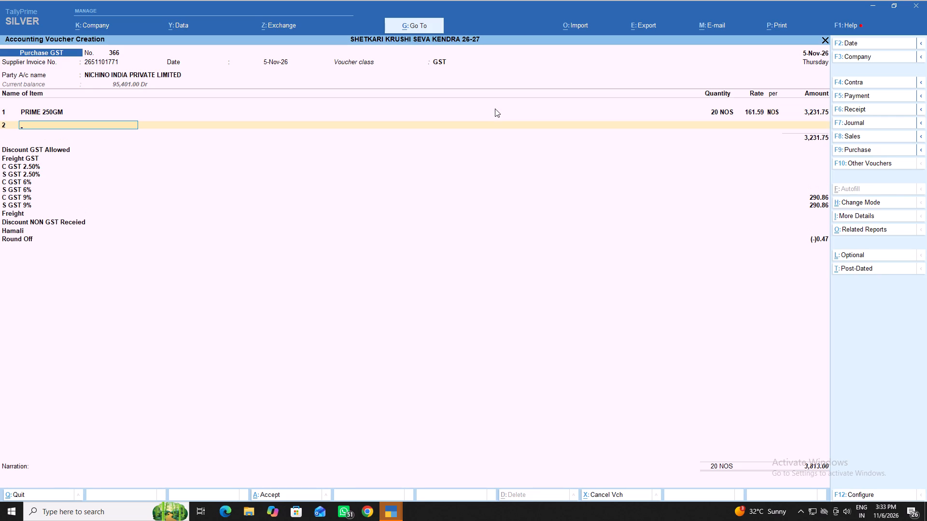
Add BLIGHTWAR 1LT as the second item and allocate it to the new batch B26vab1003.
key(b)
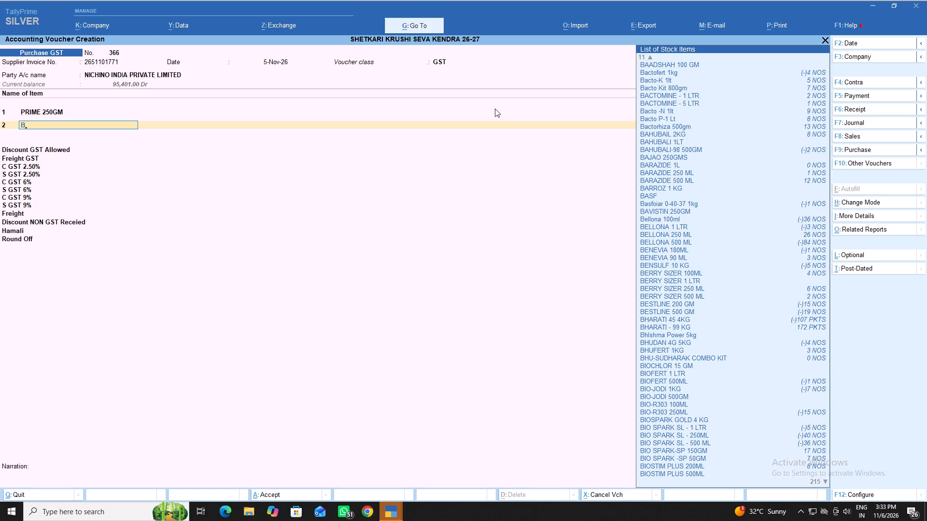
text(li)
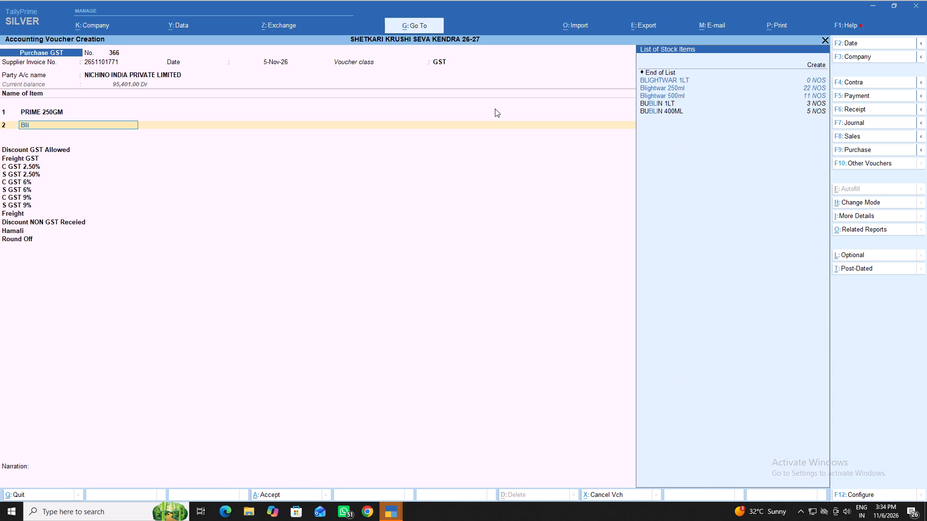
key(Down)
key(Return)
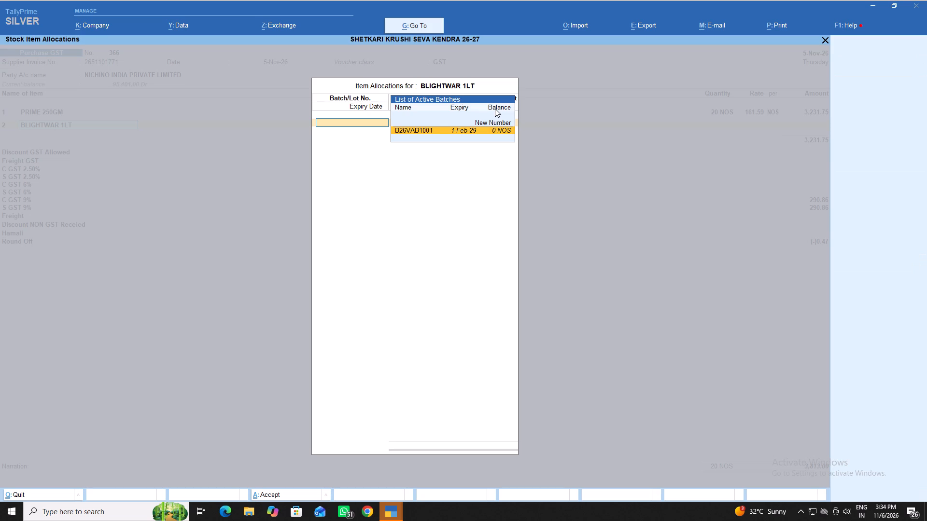
key(b)
key(2)
key(6)
key(v)
key(a)
key(b)
text(1003)
key(Return)
key(Return)
Enter 10 NOS, amount 3236.40 and expiry 1.2.2029 for the BLIGHTWAR 1LT batch, and finish the allocation.
text(10)
key(Return)
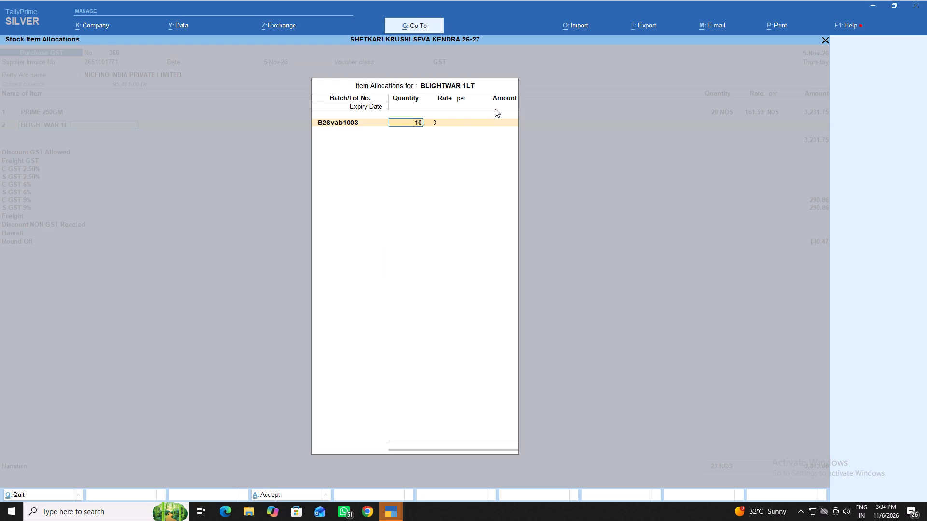
key(Return)
key(Return)
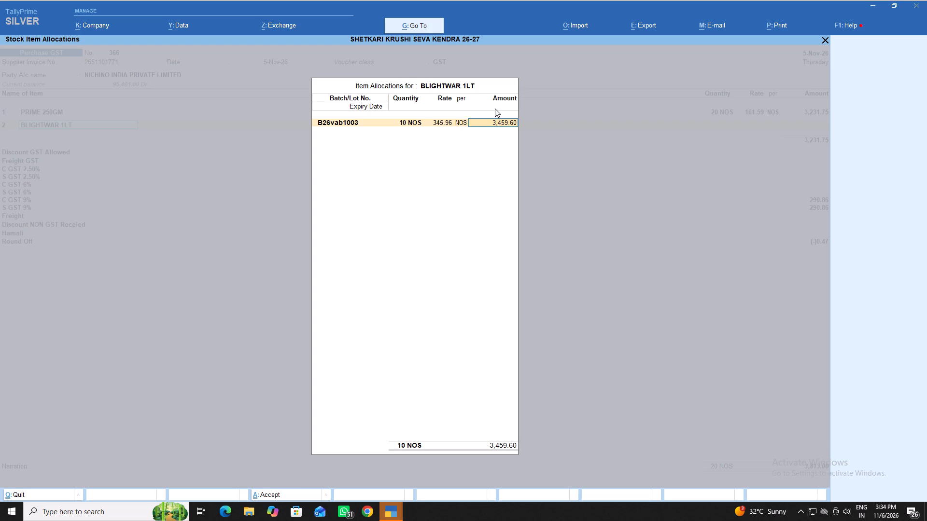
text(3236.40)
key(Return)
text(1.2.2029)
key(Return)
key(Return)
key(Return)
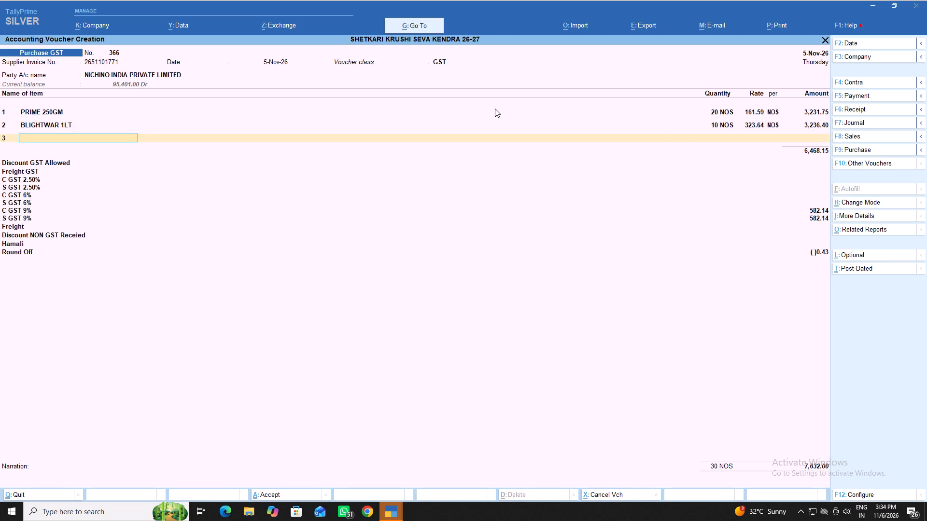
Add PRIME 100GM as the third item and allocate it to the existing batch J26pra2036.
key(p)
text(rim)
key(Down)
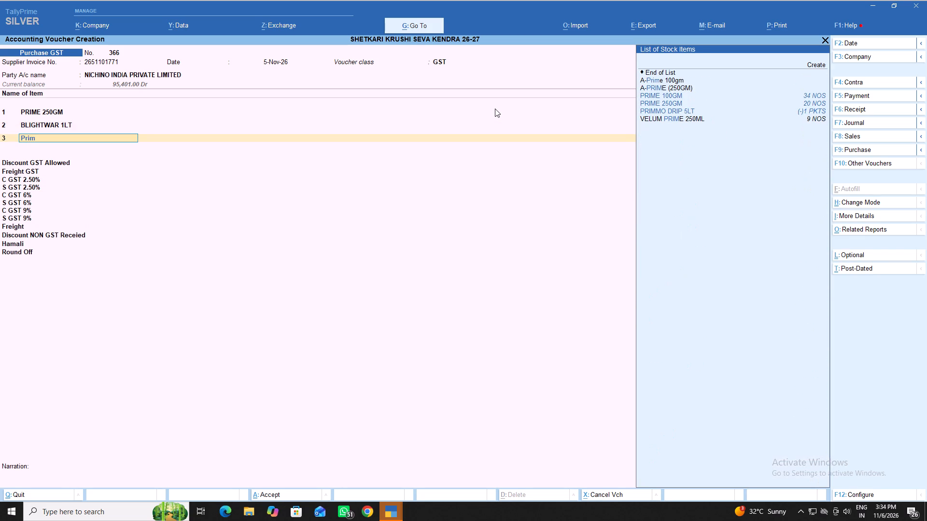
key(Return)
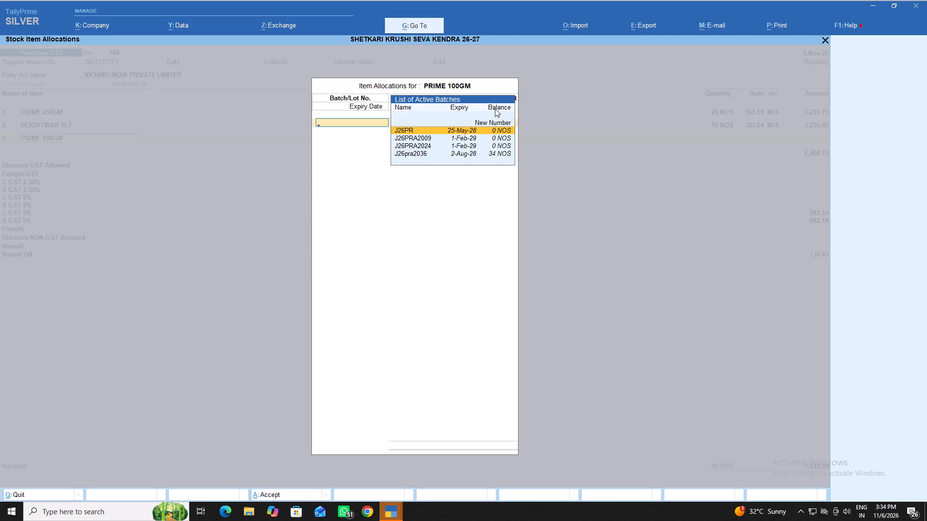
key(j)
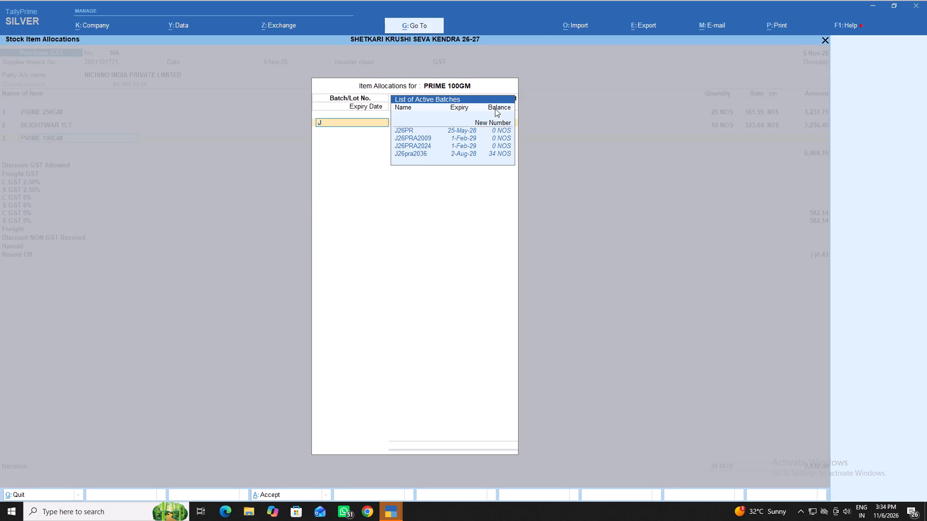
key(2)
text(6p)
key(r)
key(a)
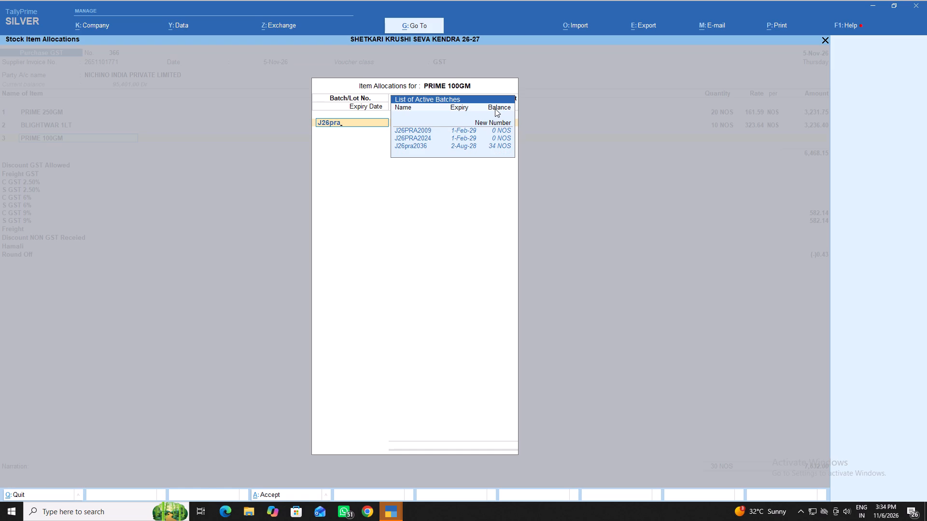
key(2)
text(036)
key(Return)
key(Return)
key(BackSpace)
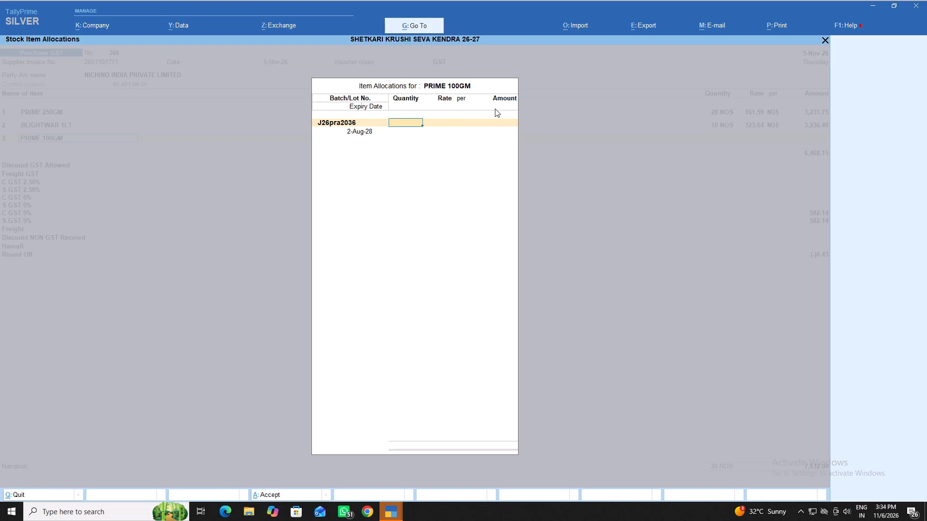
Enter 50 NOS and an amount of 3468.90 for the PRIME 100GM batch, keep its expiry date, and finish the allocation.
text(50)
key(Return)
key(Return)
key(Return)
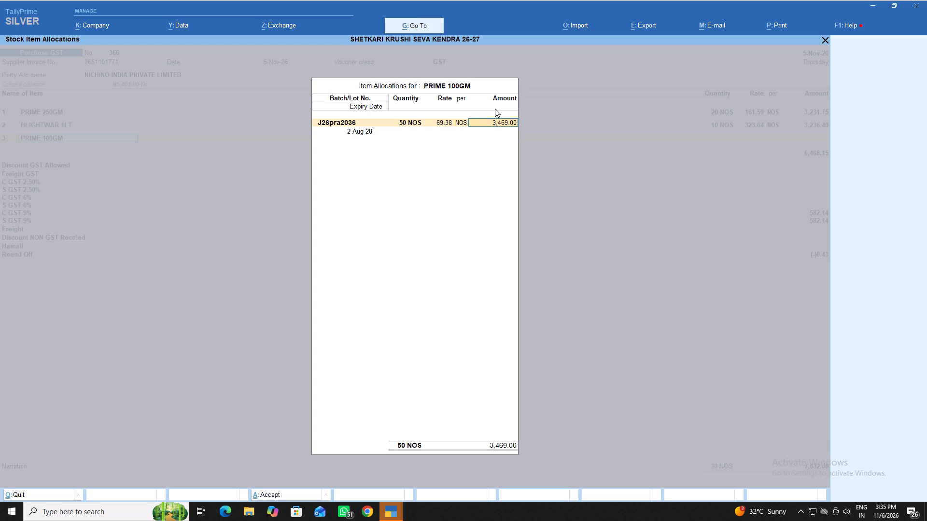
text(3468.90)
key(Return)
key(Return)
key(Return)
key(Return)
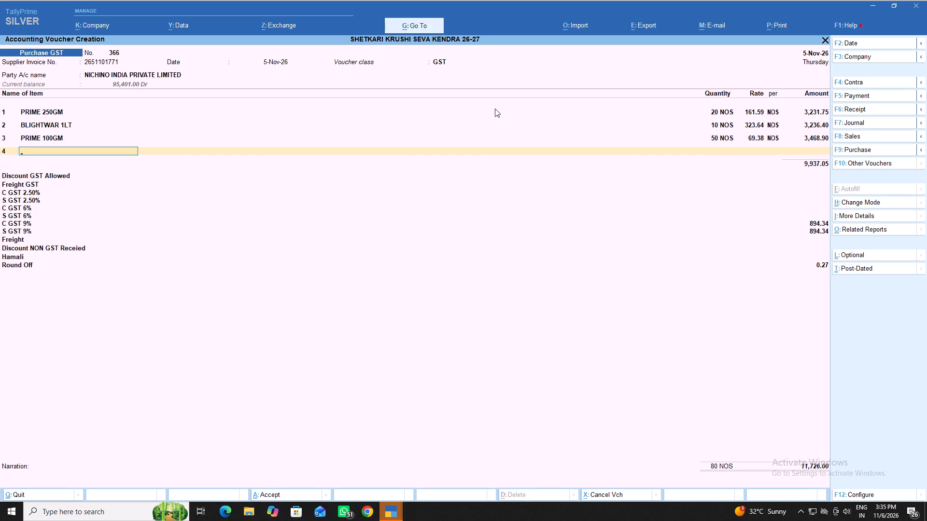
Add MELVIN -500GM as the fourth item of the Nichino India purchase voucher.
key(m)
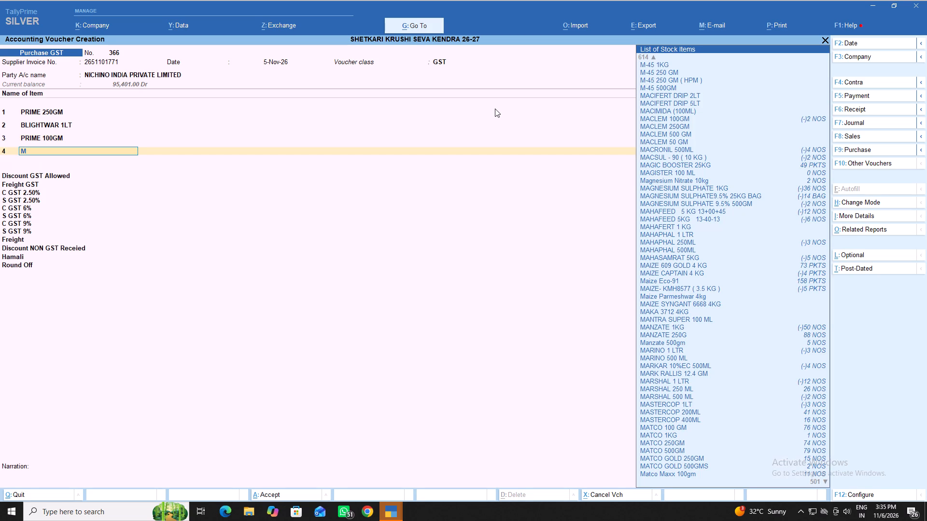
key(e)
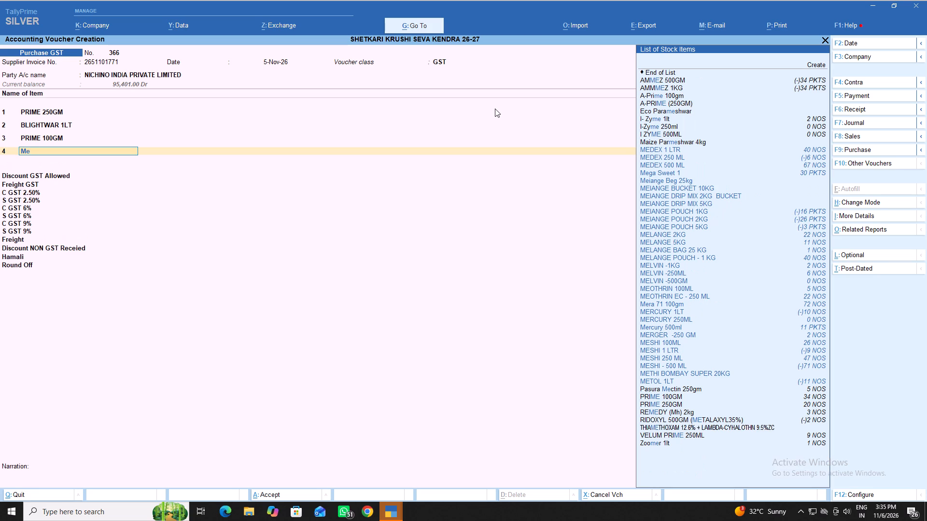
key(l)
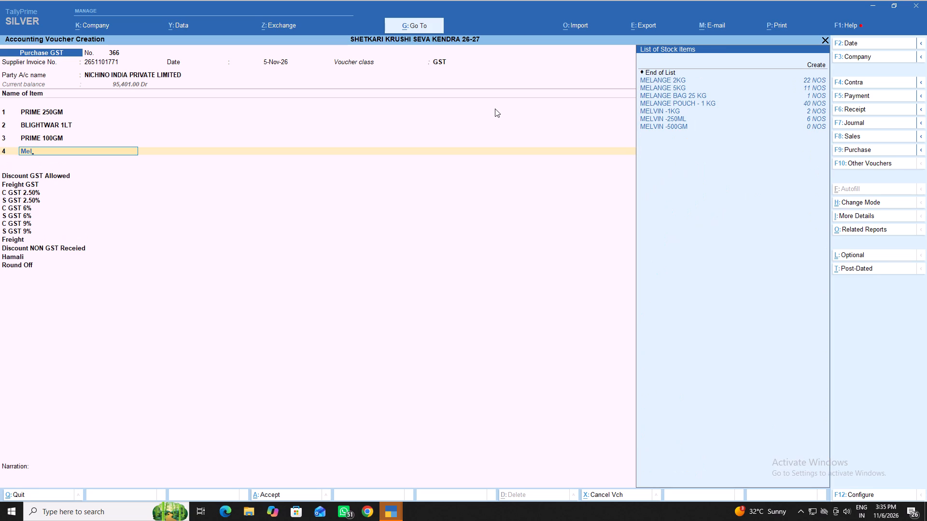
key(Down)
key(Down)
key(Down)
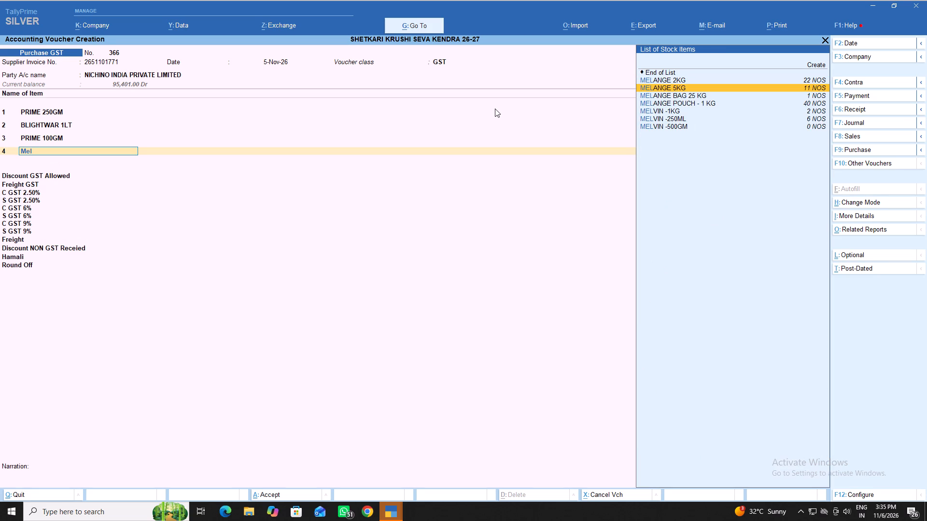
key(Down)
key(Down)
key(Down)
key(Down)
key(Return)
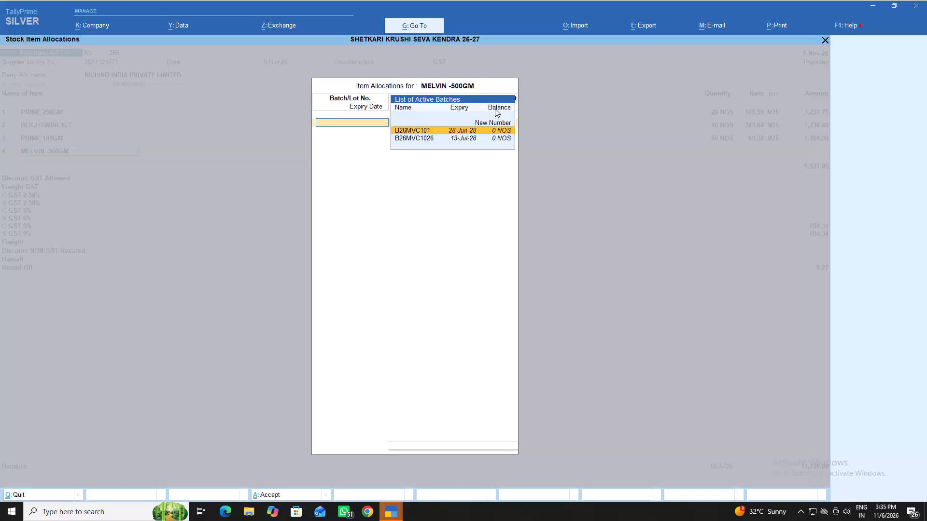
Allocate the MELVIN -500GM item to the new batch B26mvc105.
key(b)
key(2)
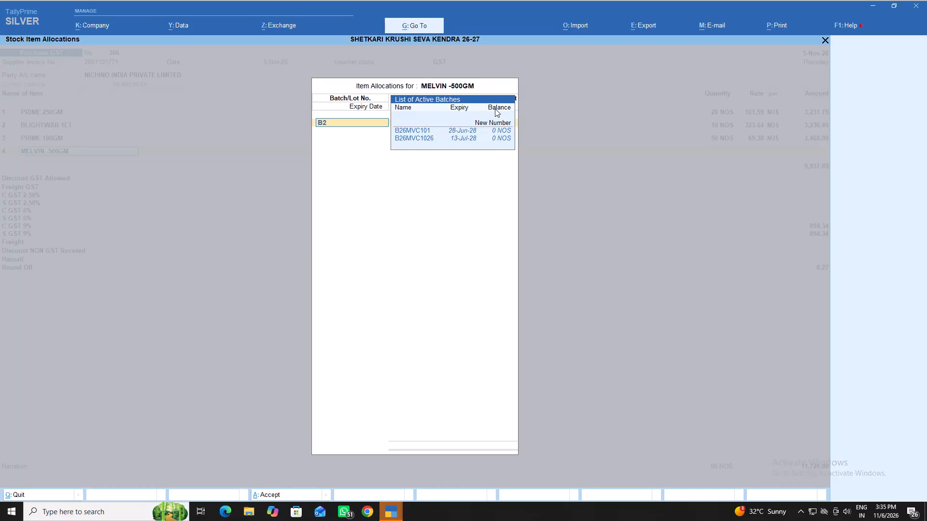
key(v)
key(1)
key(0)
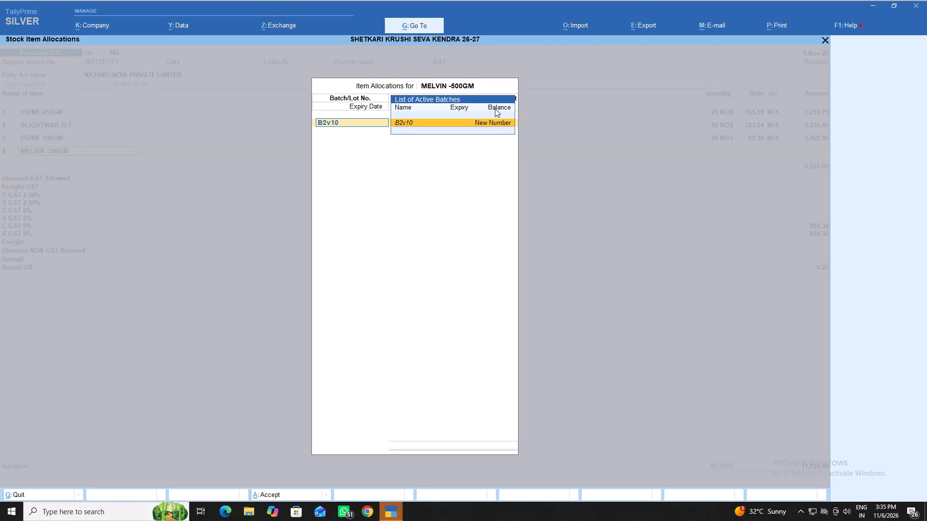
key(BackSpace)
key(BackSpace)
key(BackSpace)
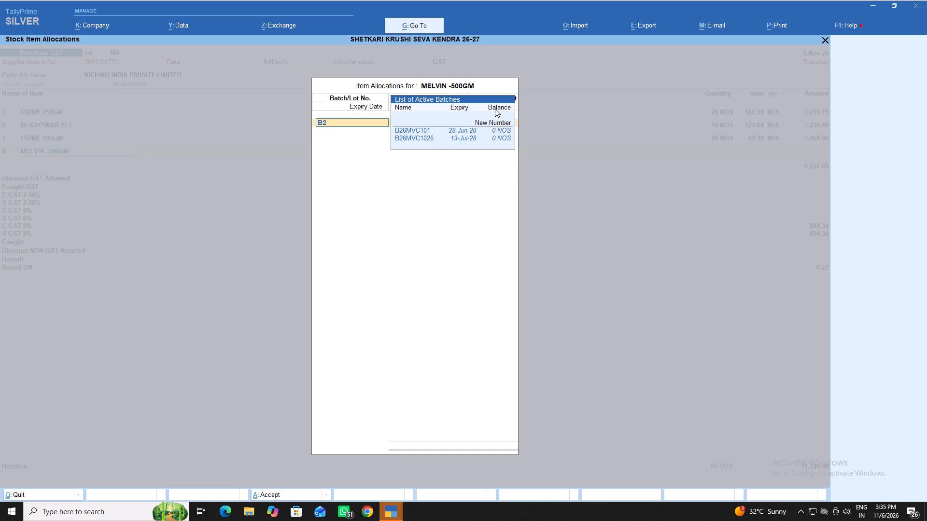
text(6m)
text(vc)
text(105)
key(Return)
key(Return)
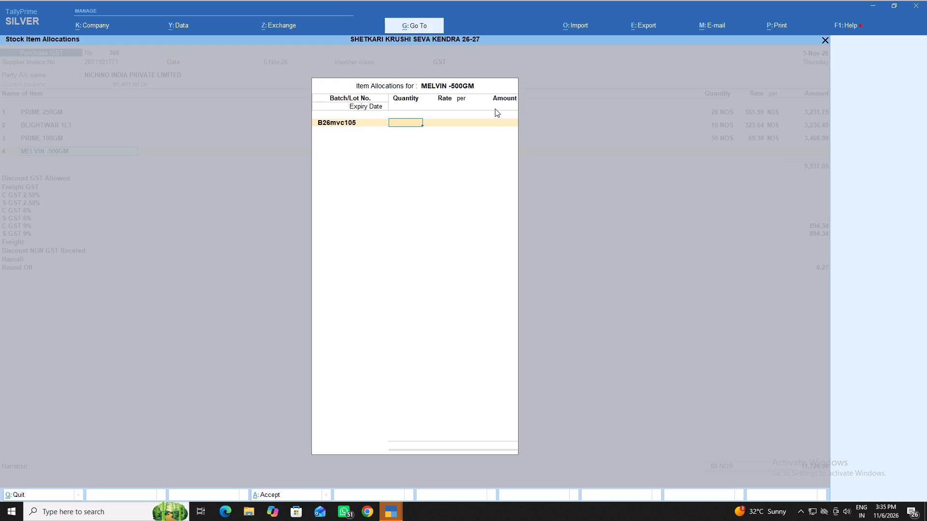
Enter 20 NOS, amount 6070.11 and expiry 9.10.2029 for the MELVIN -500GM batch, and finish the allocation.
text(20)
key(Return)
key(Return)
key(Return)
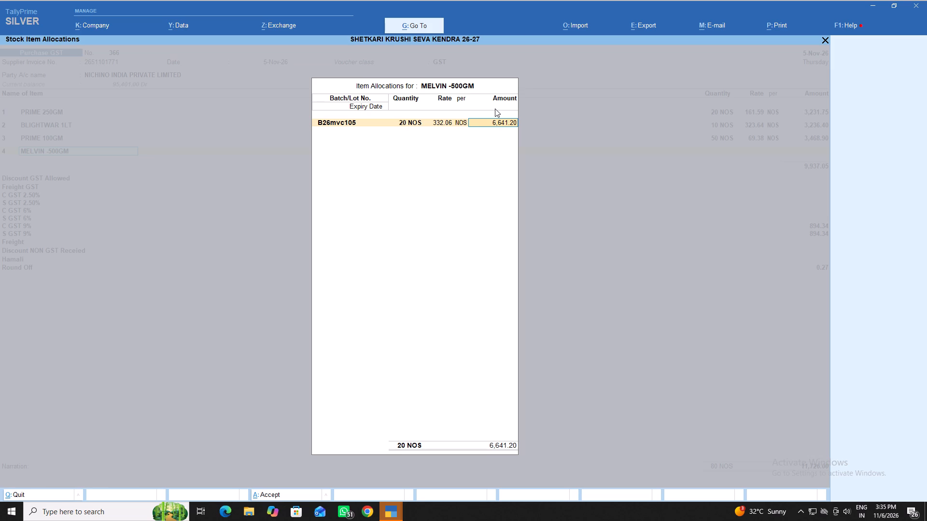
text(6070.1)
key(1)
key(Return)
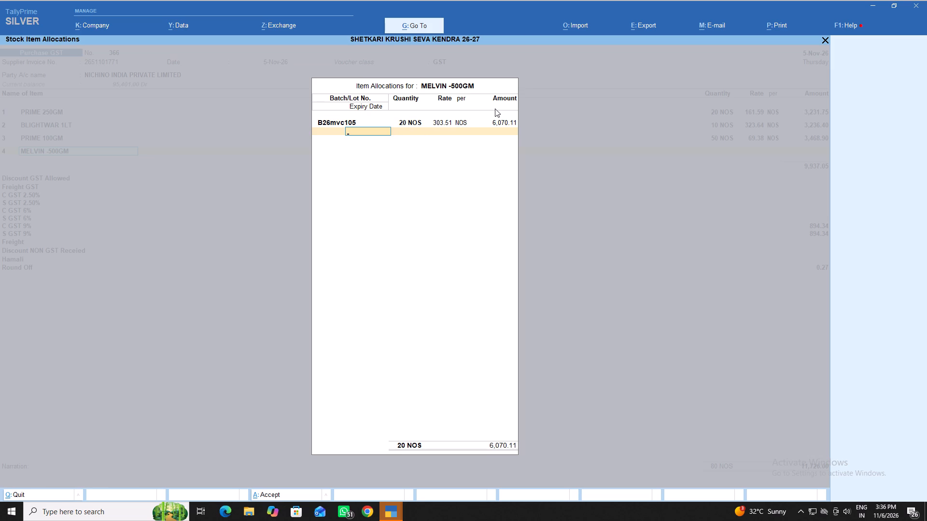
text(9.10.2029)
key(Return)
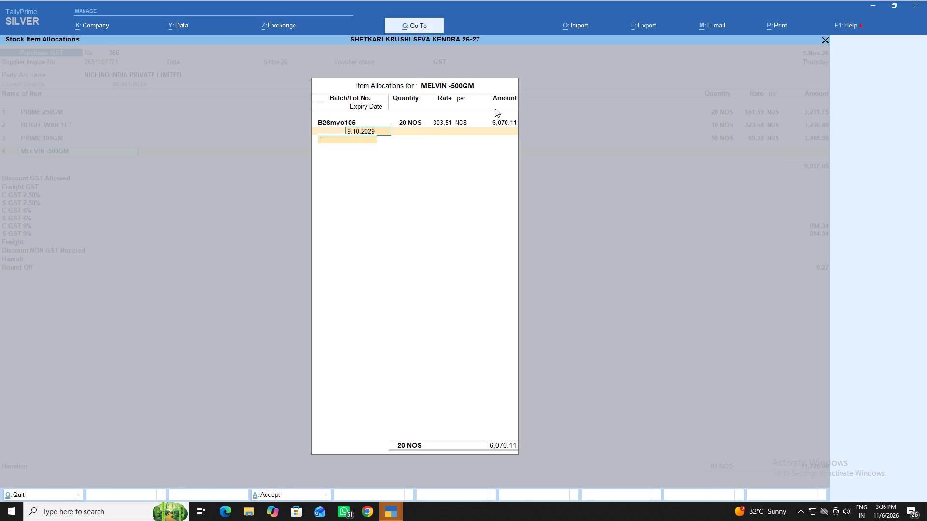
key(Return)
key(Return)
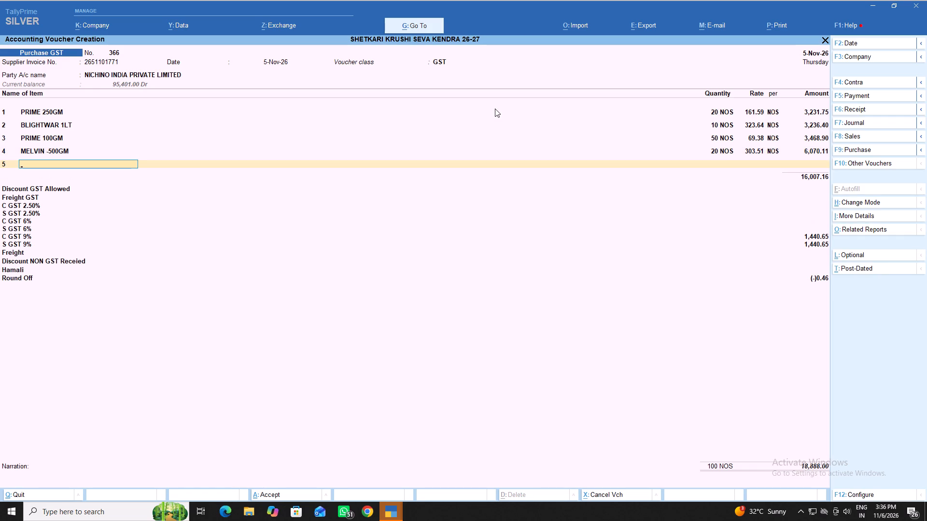
End the item list and proceed through the discount, freight, GST and round-off lines with their default values towards accepting the voucher.
key(Return)
key(Return)
key(Return)
key(Return)
key(Return)
key(Return)
key(Return)
key(Return)
key(Return)
key(Return)
key(Return)
key(Return)
key(Return)
key(Return)
key(Return)
key(Return)
key(Return)
key(Return)
key(Return)
key(Return)
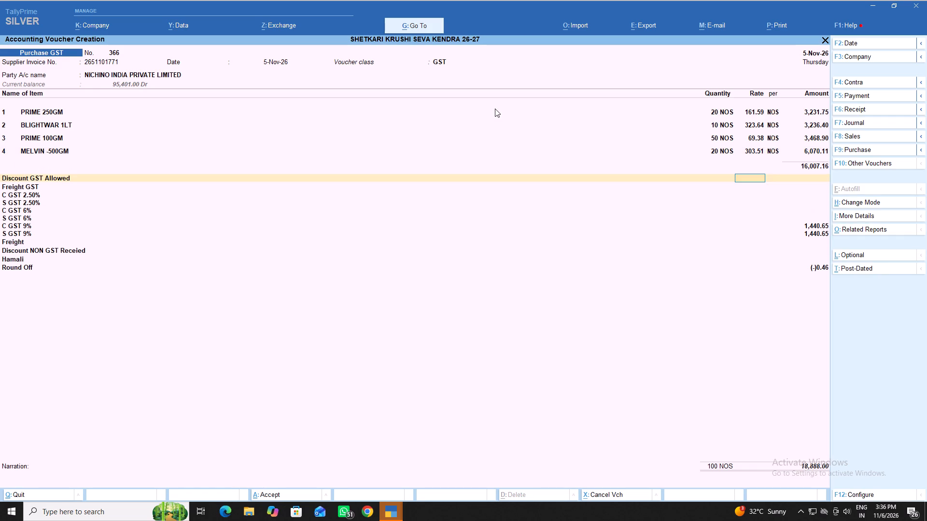